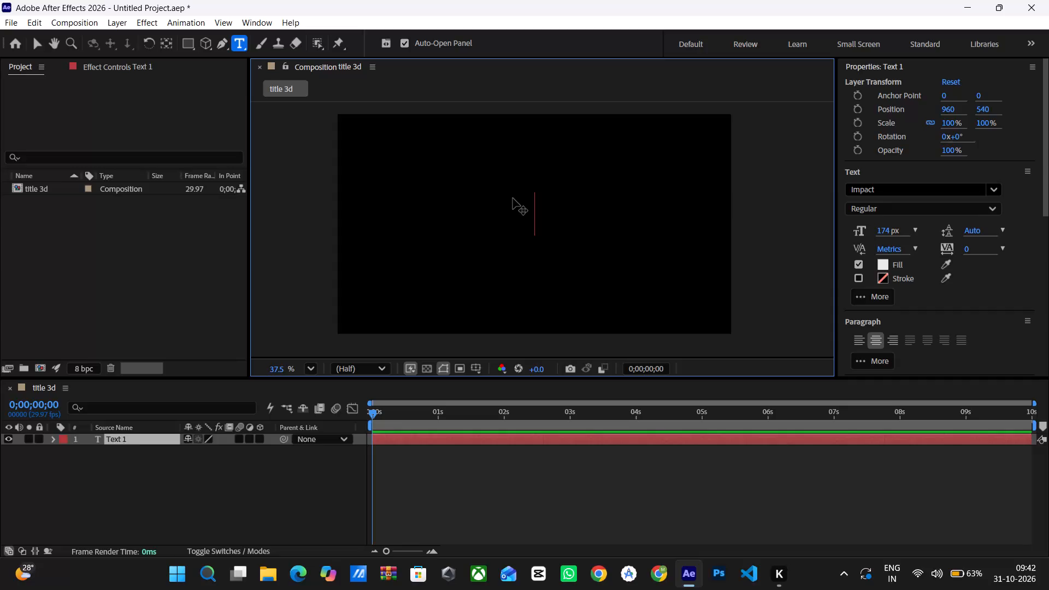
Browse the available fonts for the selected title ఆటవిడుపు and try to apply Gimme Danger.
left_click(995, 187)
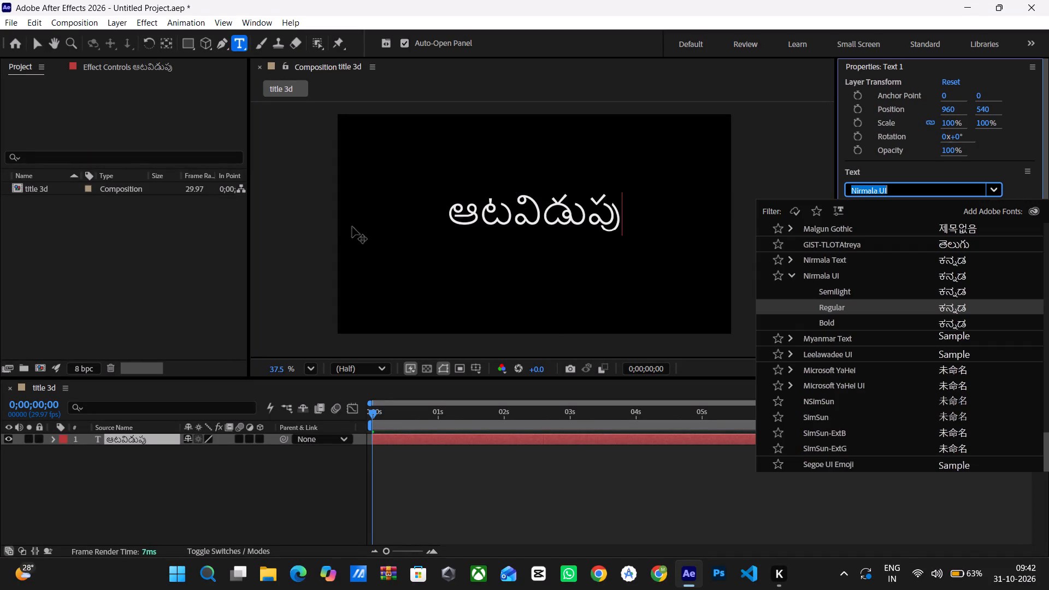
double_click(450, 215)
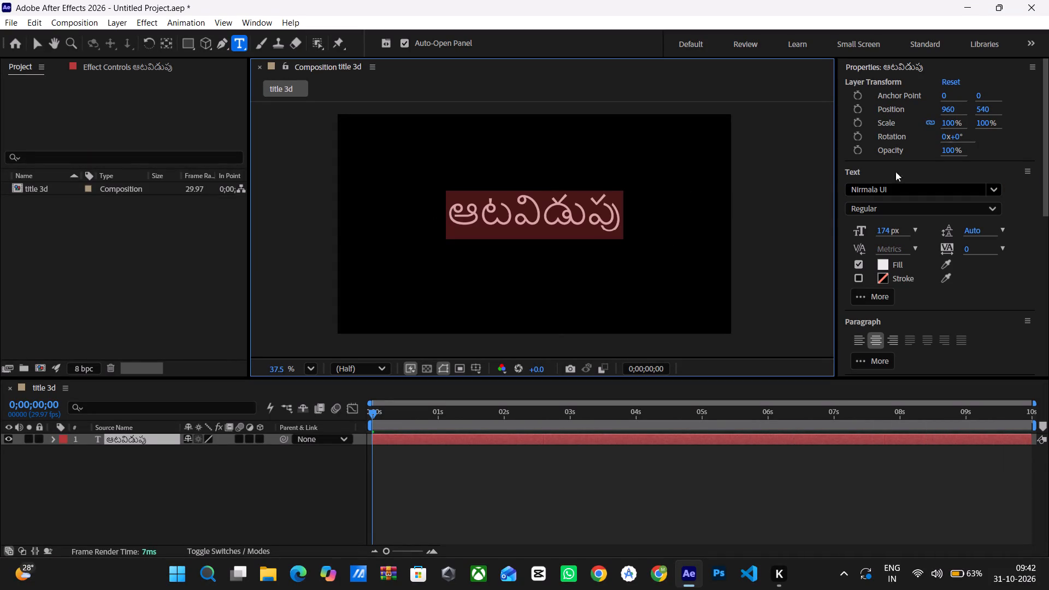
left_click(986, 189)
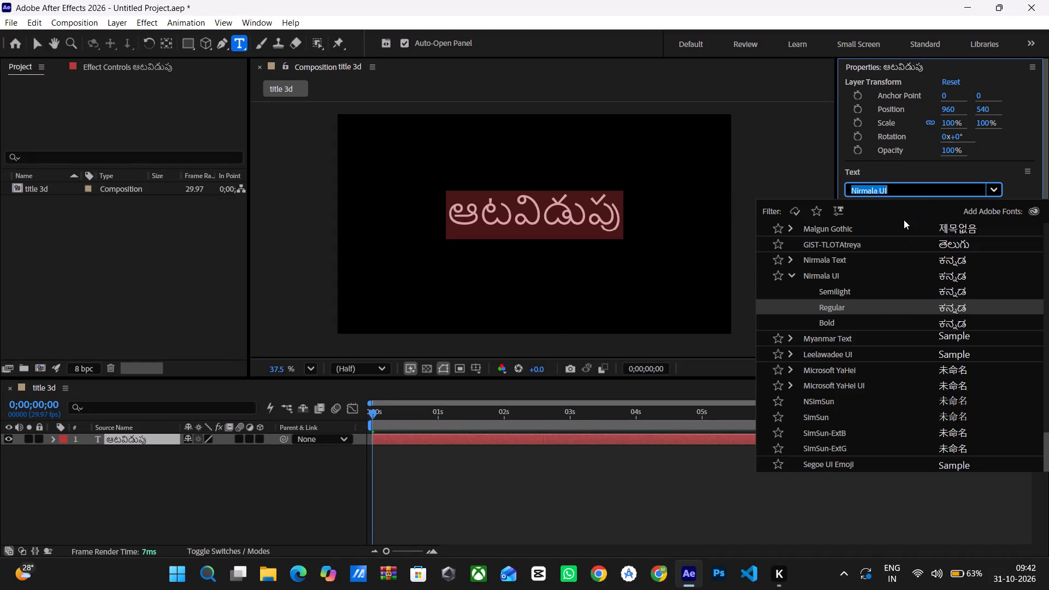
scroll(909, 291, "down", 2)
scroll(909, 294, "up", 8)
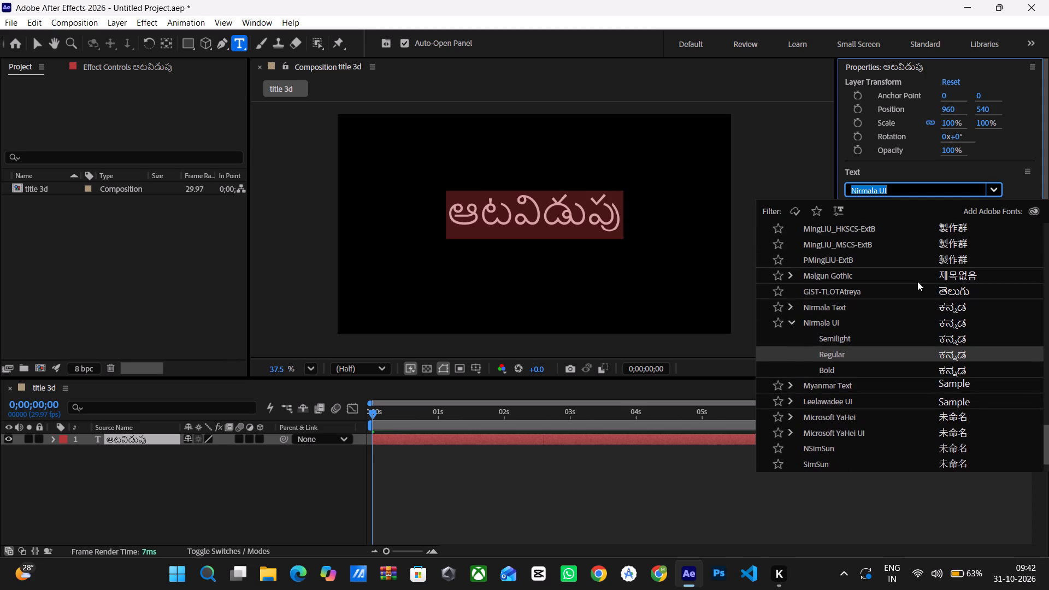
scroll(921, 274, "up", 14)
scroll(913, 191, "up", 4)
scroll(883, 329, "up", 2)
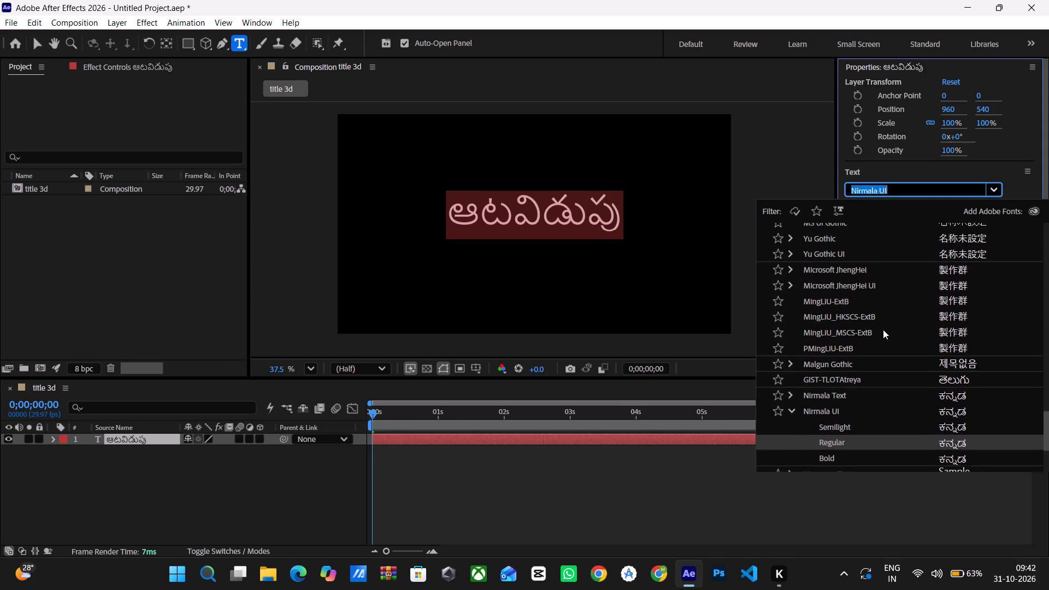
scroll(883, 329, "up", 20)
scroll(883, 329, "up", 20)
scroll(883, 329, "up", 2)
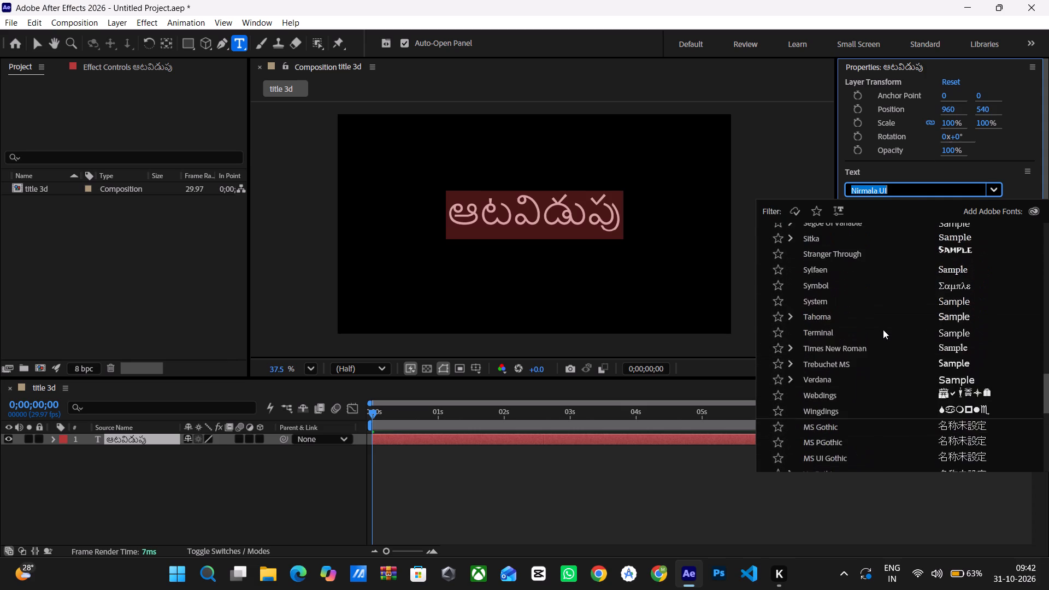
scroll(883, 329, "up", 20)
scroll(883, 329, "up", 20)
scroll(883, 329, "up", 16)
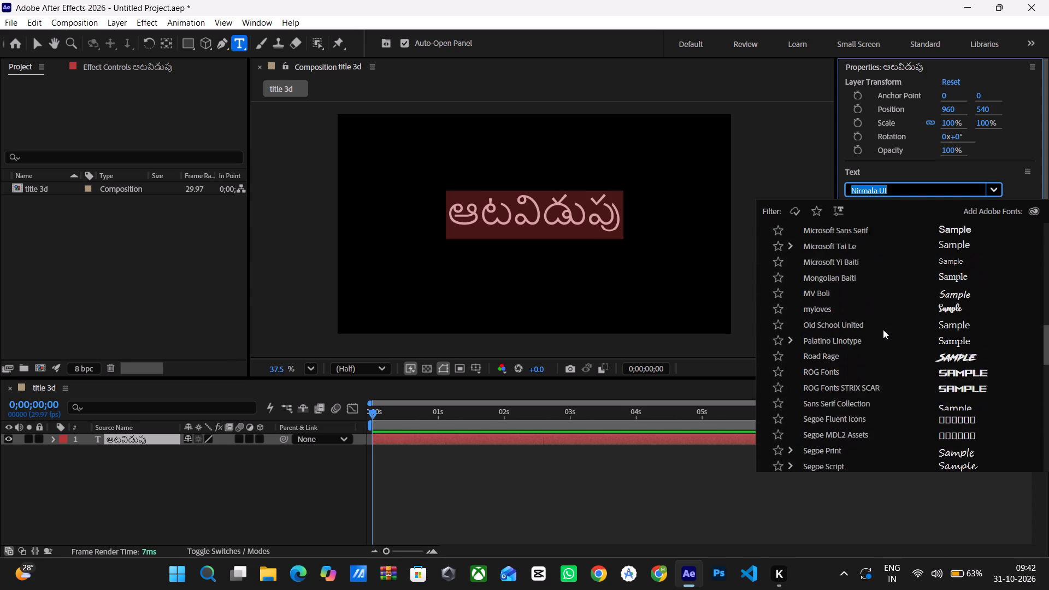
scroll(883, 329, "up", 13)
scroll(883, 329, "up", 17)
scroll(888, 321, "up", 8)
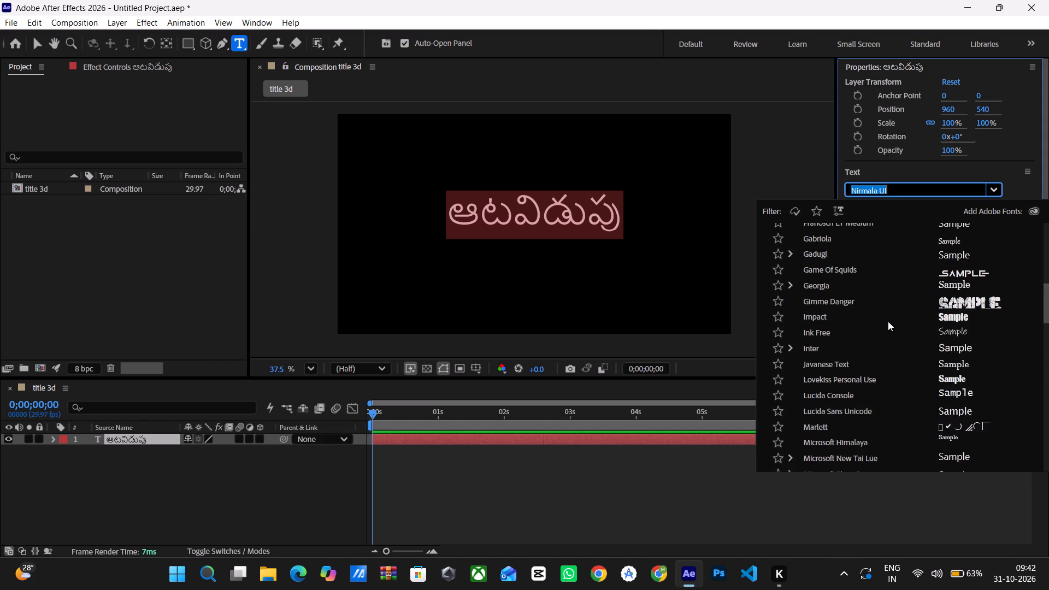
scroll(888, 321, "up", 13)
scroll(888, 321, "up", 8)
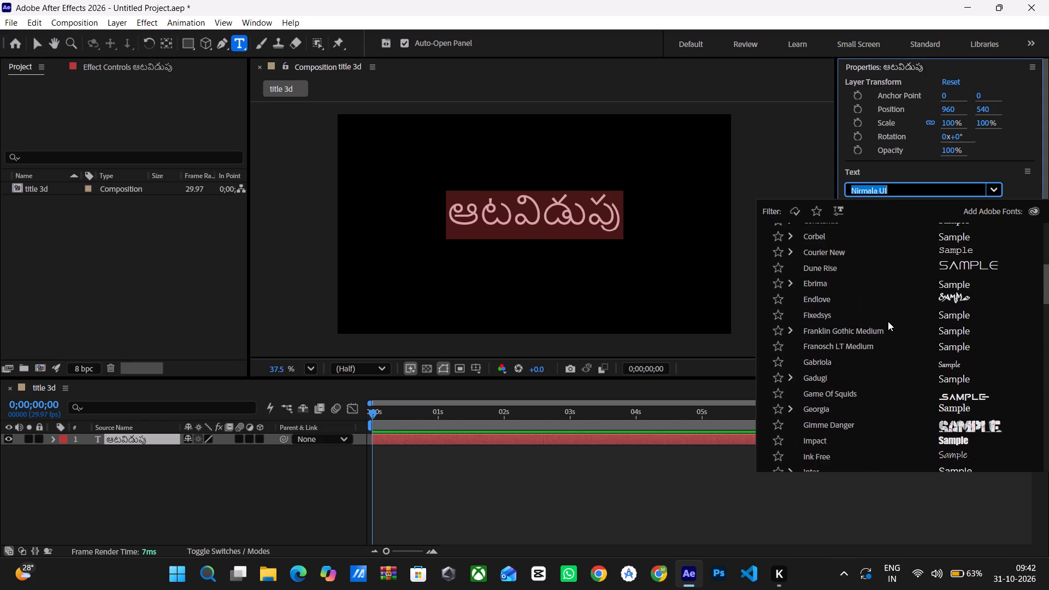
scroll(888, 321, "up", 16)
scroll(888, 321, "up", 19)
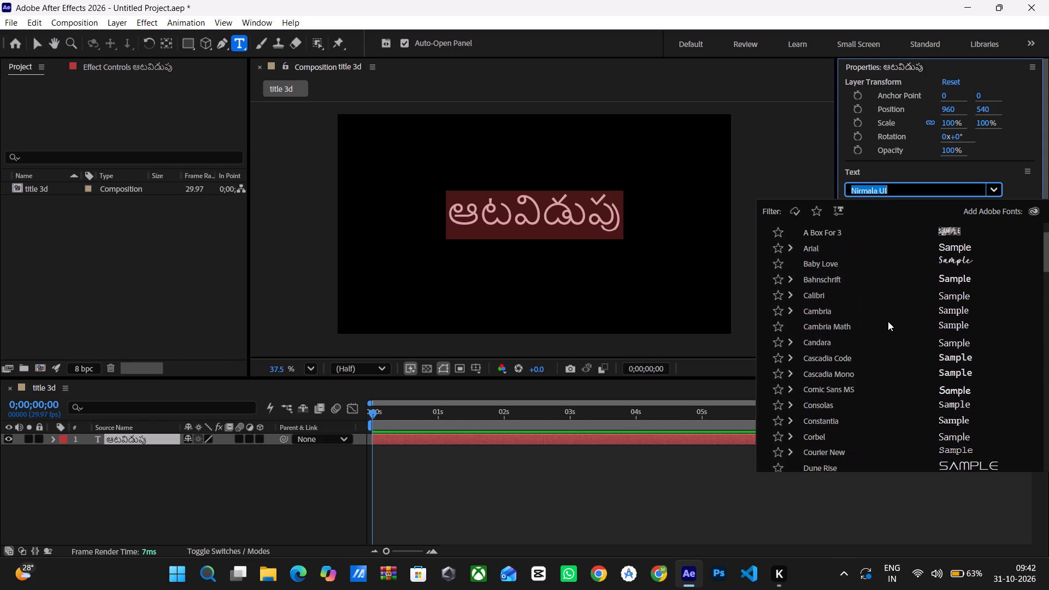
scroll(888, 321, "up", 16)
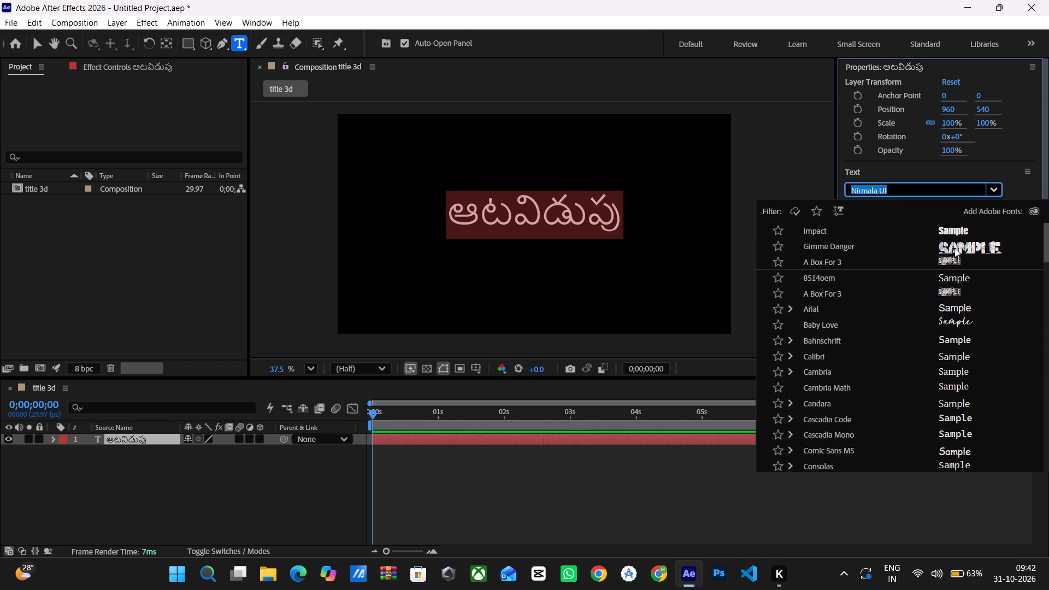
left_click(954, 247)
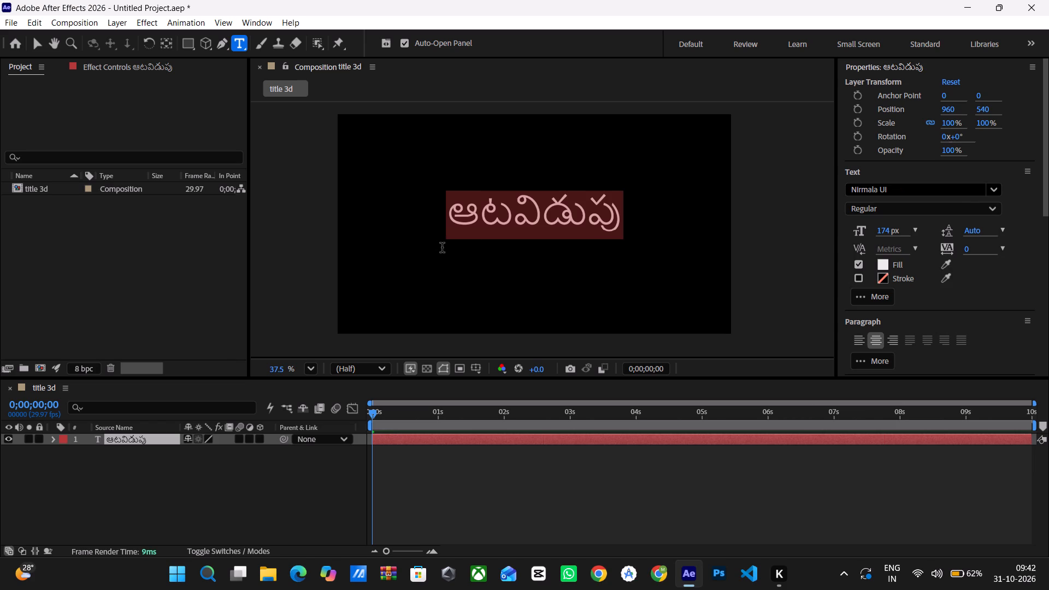
Delete all the characters of the title ఆటవిడుపు, keeping its text layer.
left_click(617, 220)
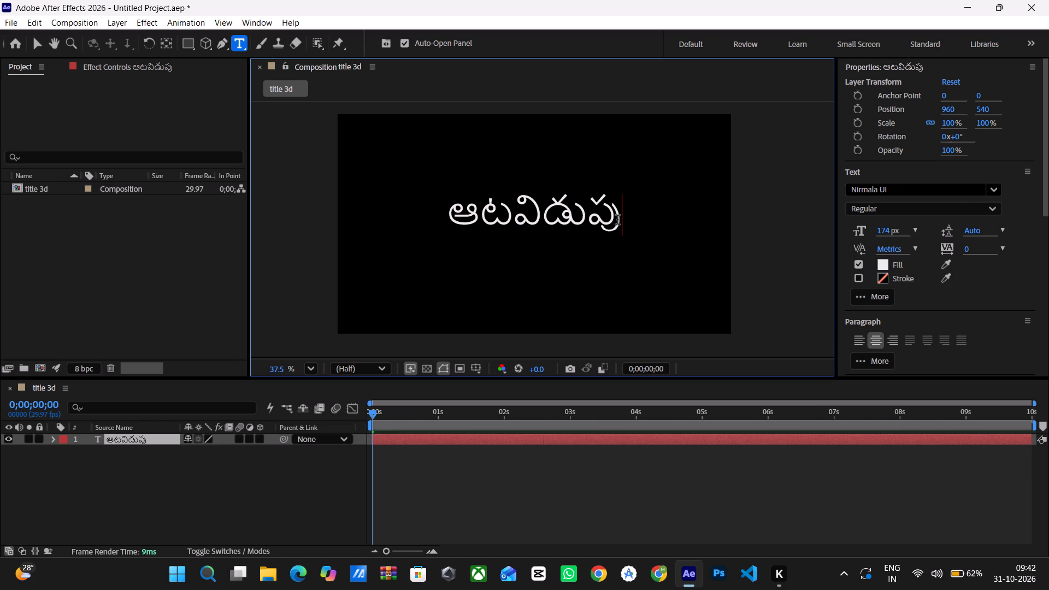
left_click(617, 220)
key("BackSpace")
key("BackSpace")
key("BackSpace")
key("BackSpace")
key("BackSpace")
key("BackSpace")
key("BackSpace")
key("BackSpace")
key("BackSpace")
key("BackSpace")
key("BackSpace")
key("BackSpace")
key("BackSpace")
key("BackSpace")
key("BackSpace")
key("BackSpace")
key("BackSpace")
key("BackSpace")
key("BackSpace")
key("BackSpace")
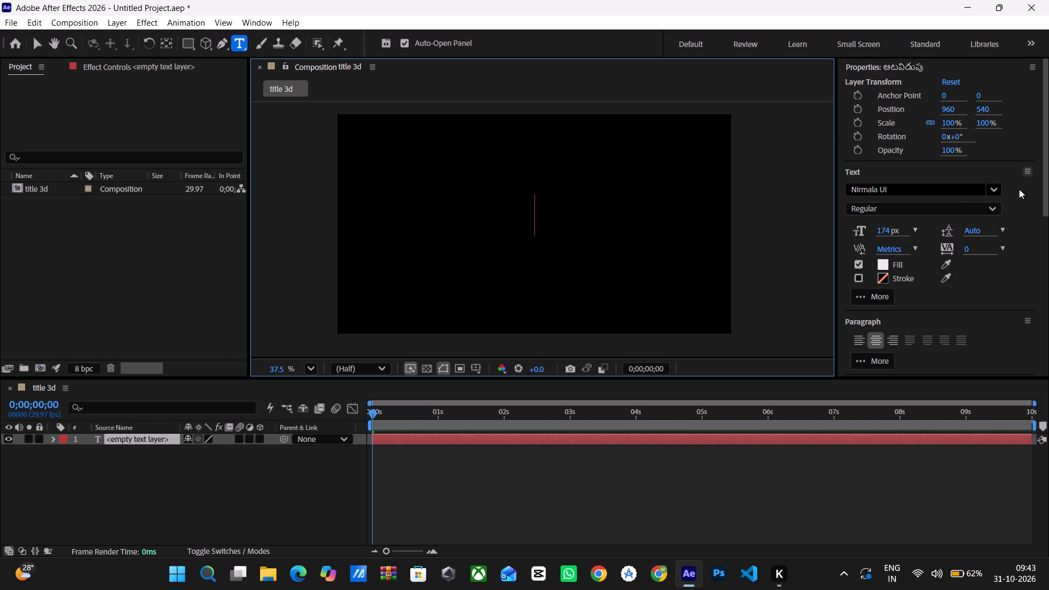
Set the empty text layer's font to GIST-TLOTAtreya and paste the title ఆటవిడుపు into it.
left_click(995, 187)
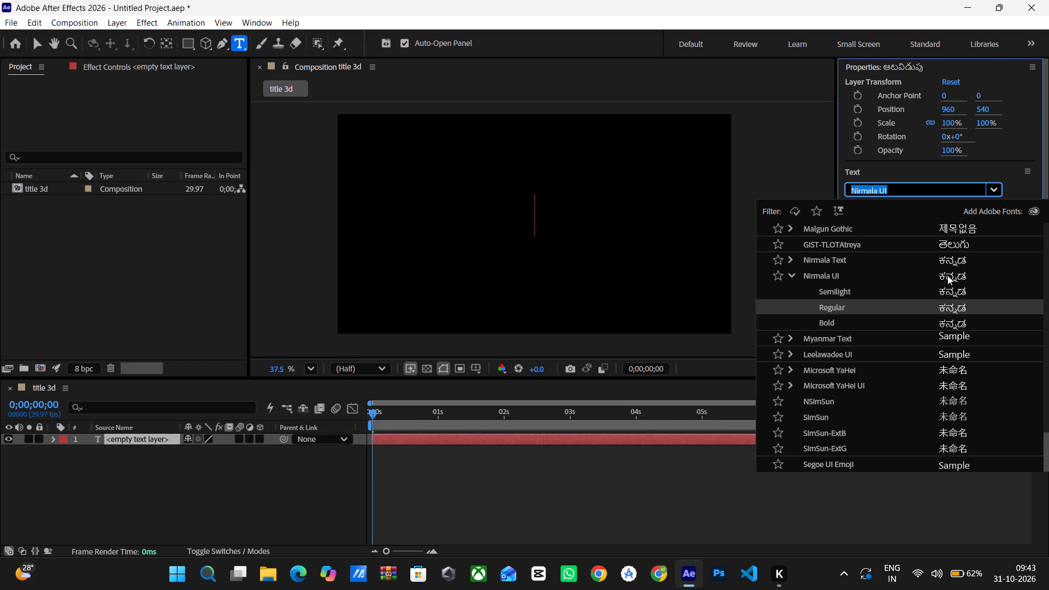
scroll(947, 275, "up", 9)
left_click(960, 298)
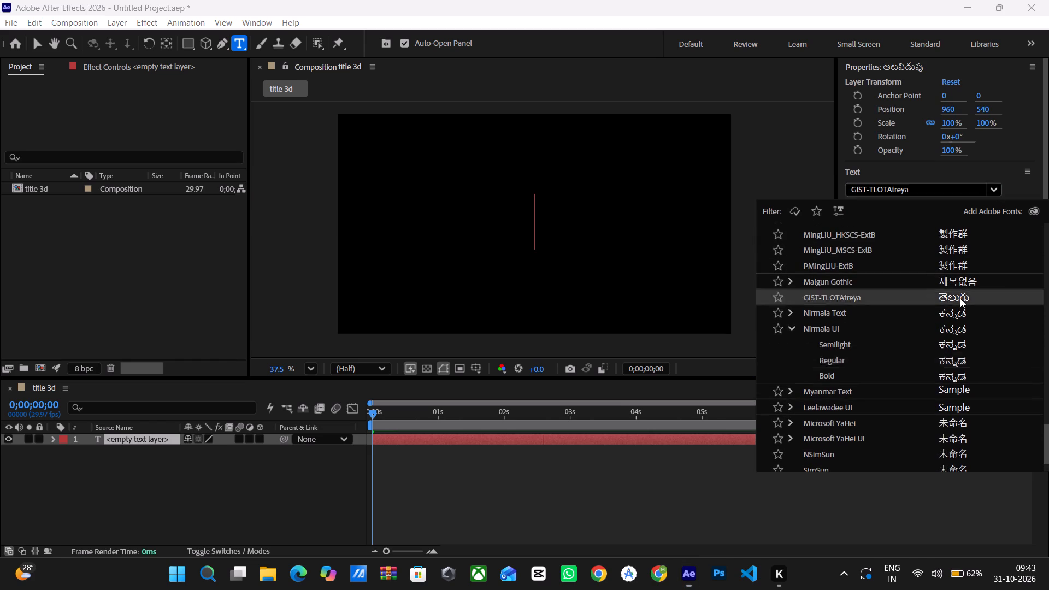
left_click(534, 239)
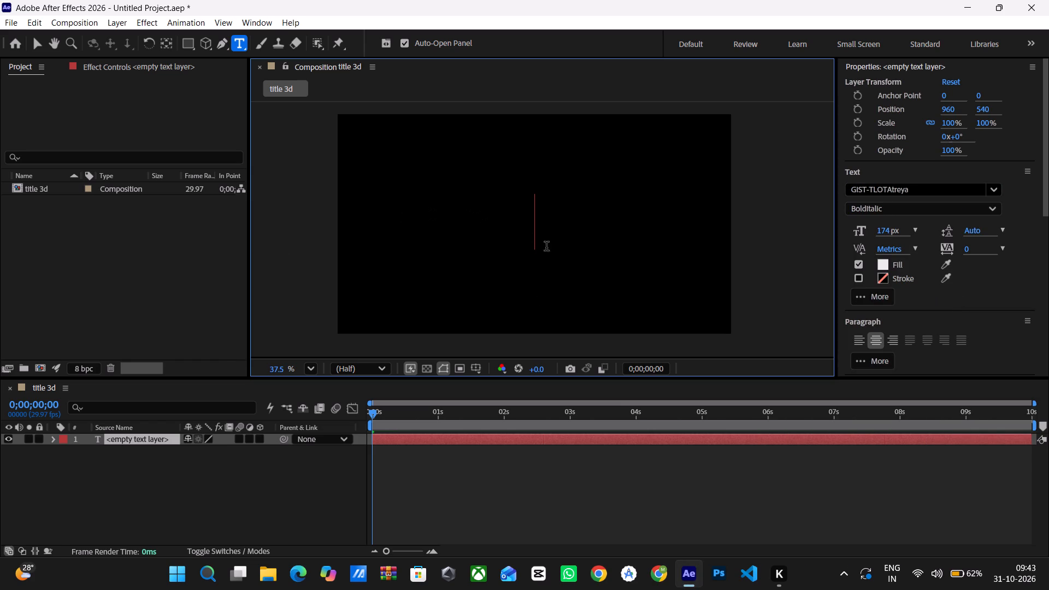
key("ctrl+v")
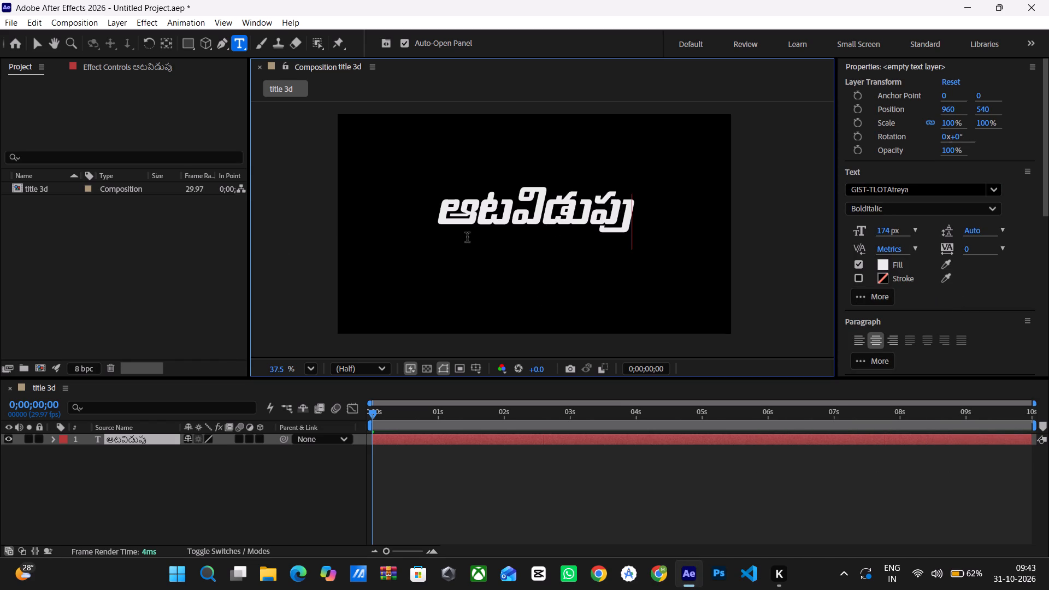
Separate the title into ఆట and విడుపు, copy విడుపు, and remove it with the space so only ఆట remains.
left_click(515, 219)
key("space")
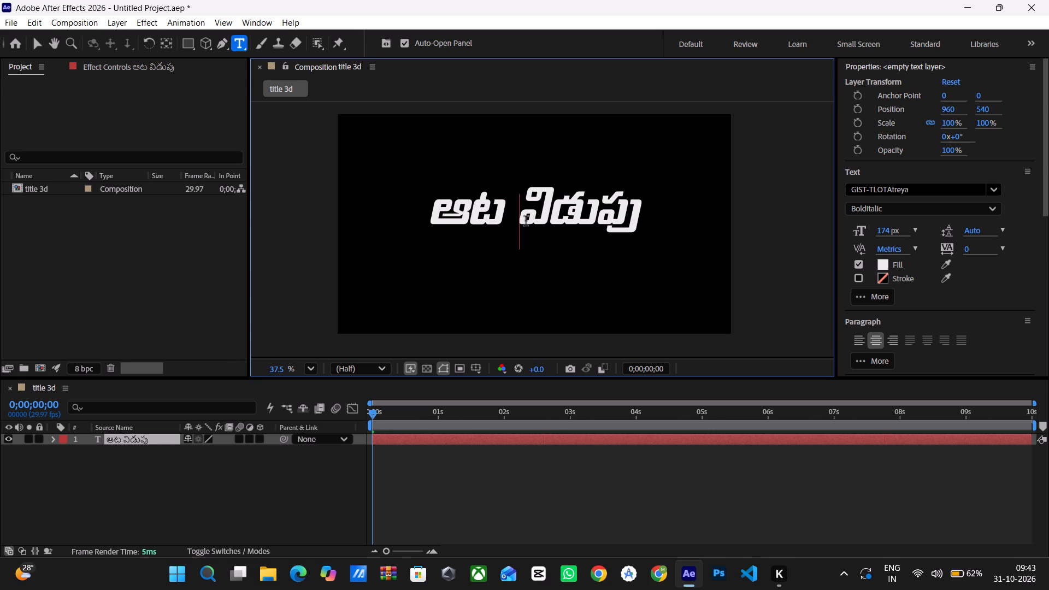
left_click(517, 221)
left_click_drag(515, 221, 654, 214)
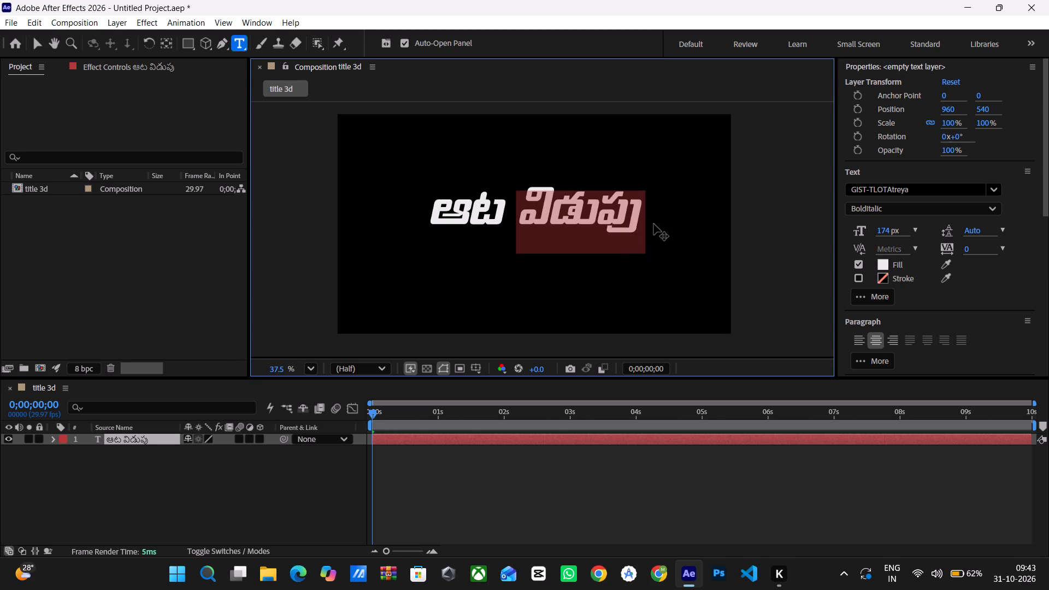
key("ctrl+c")
key("BackSpace")
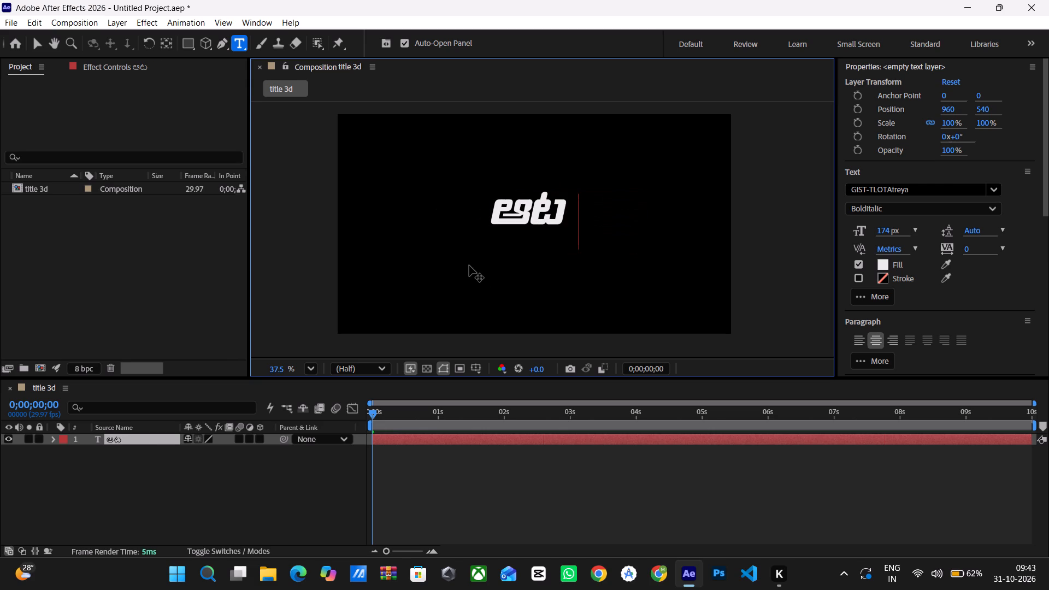
key("BackSpace")
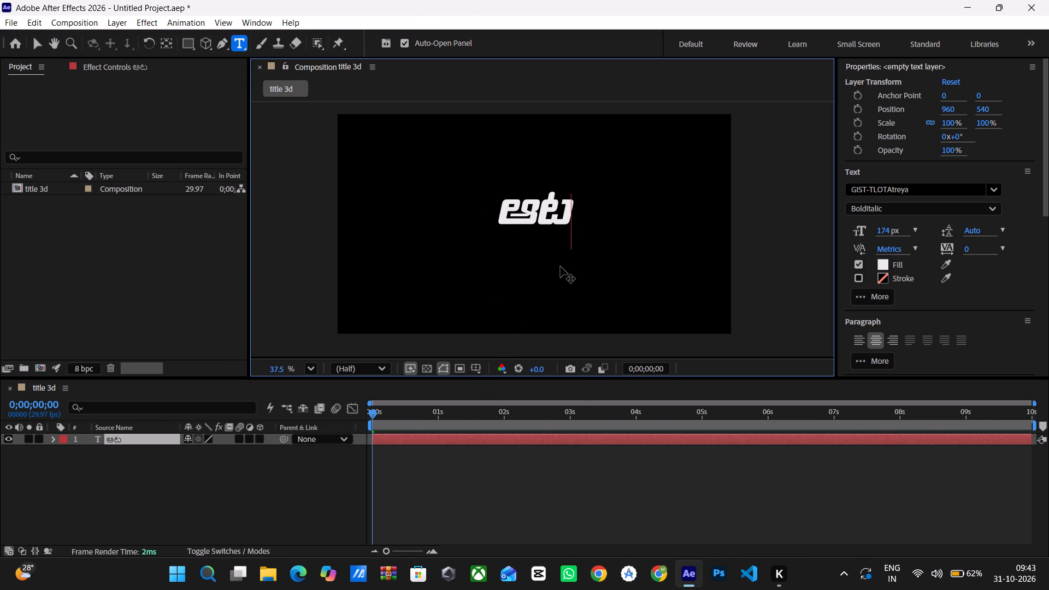
Enlarge the ఆట text to 245 px and move it left of the composition's centre, to about 544, 639.
left_click_drag(561, 267, 484, 282)
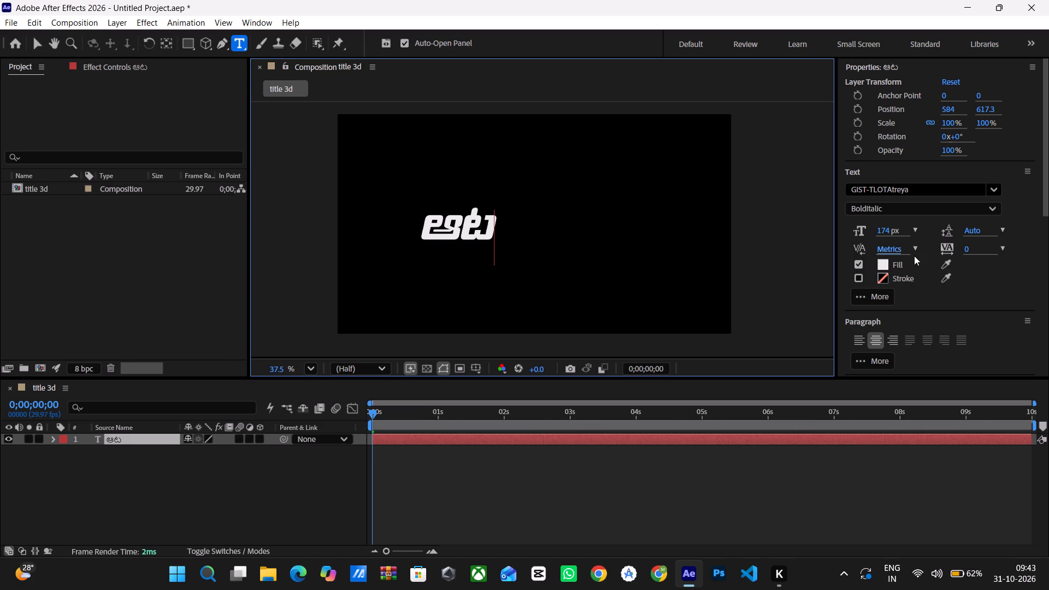
triple_click(475, 237)
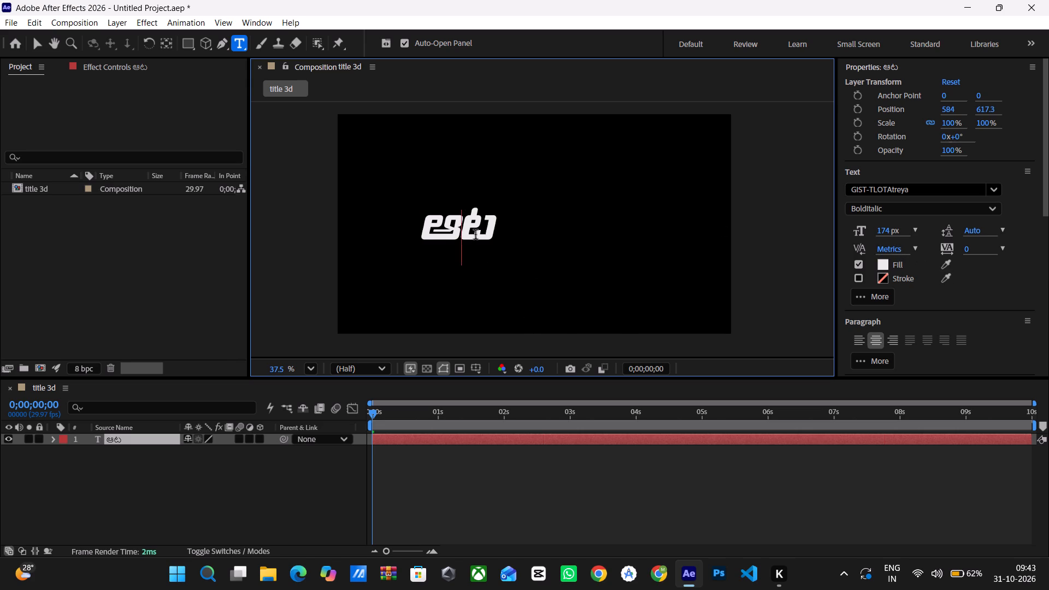
left_click(476, 234)
left_click_drag(886, 232, 940, 233)
left_click_drag(539, 290, 542, 305)
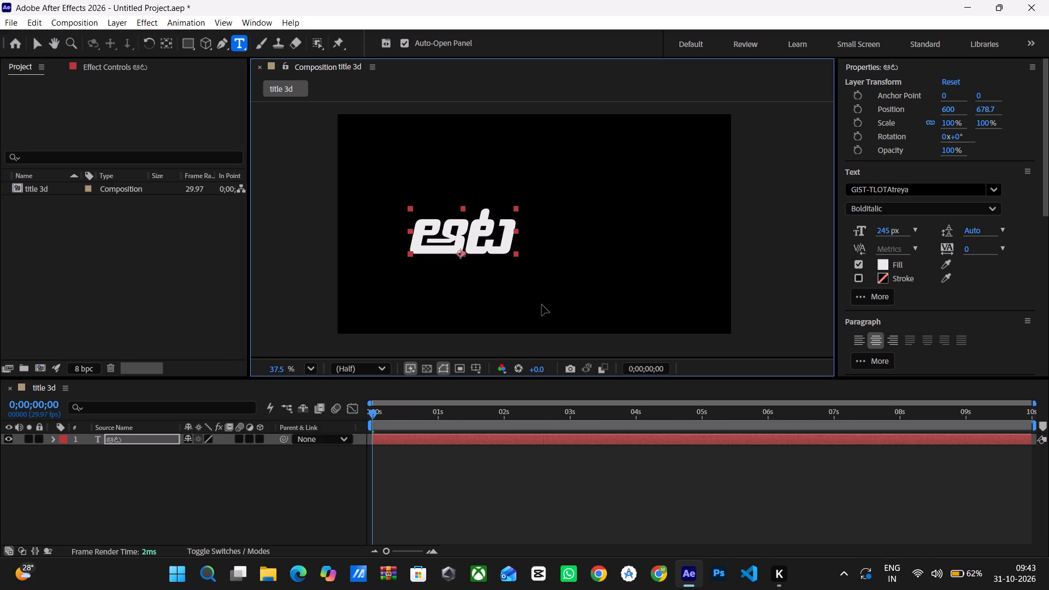
left_click_drag(542, 305, 531, 295)
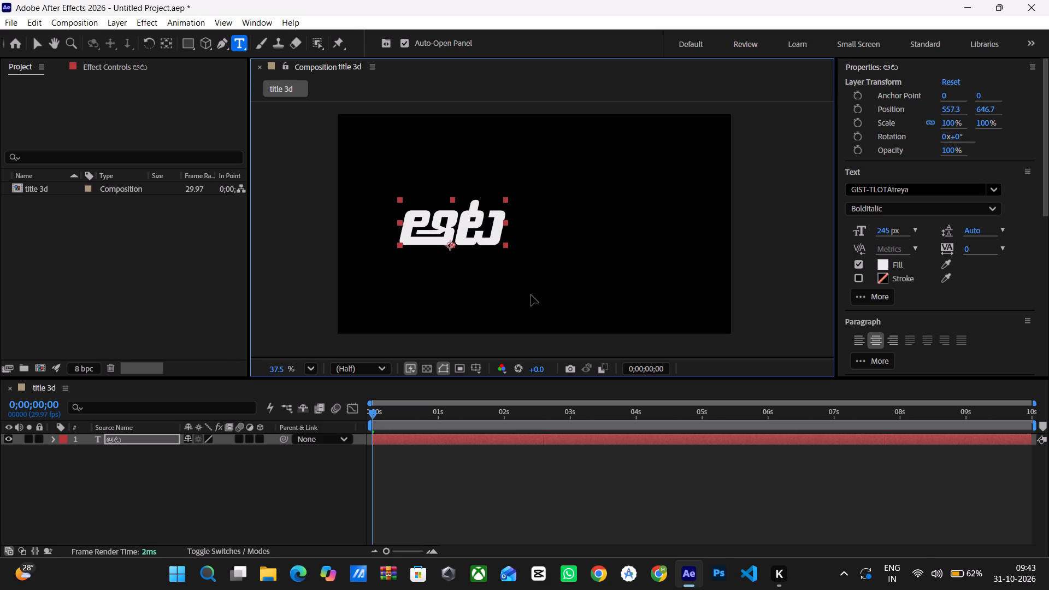
left_click_drag(531, 295, 531, 294)
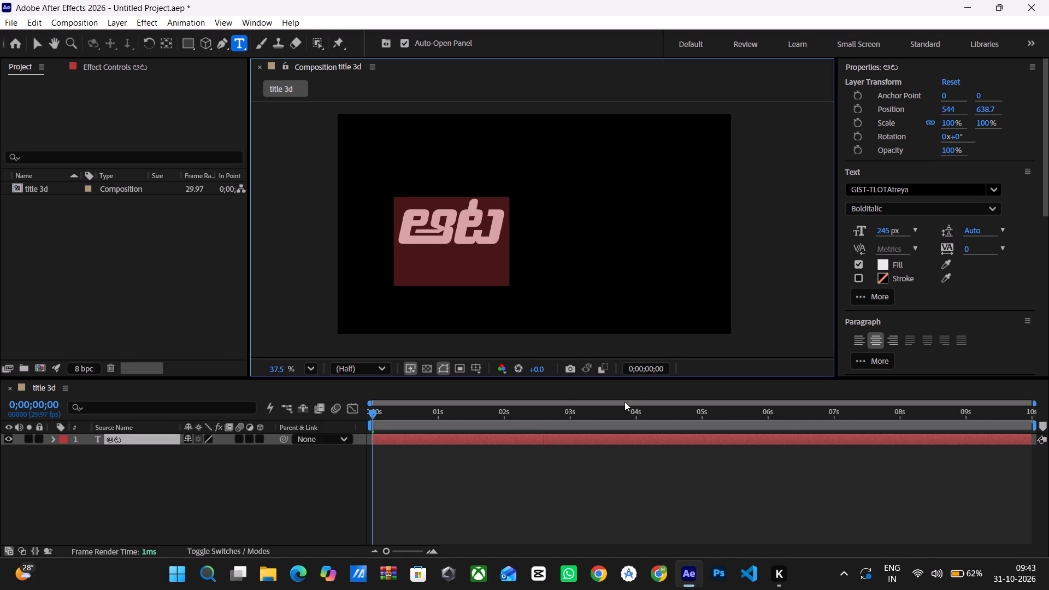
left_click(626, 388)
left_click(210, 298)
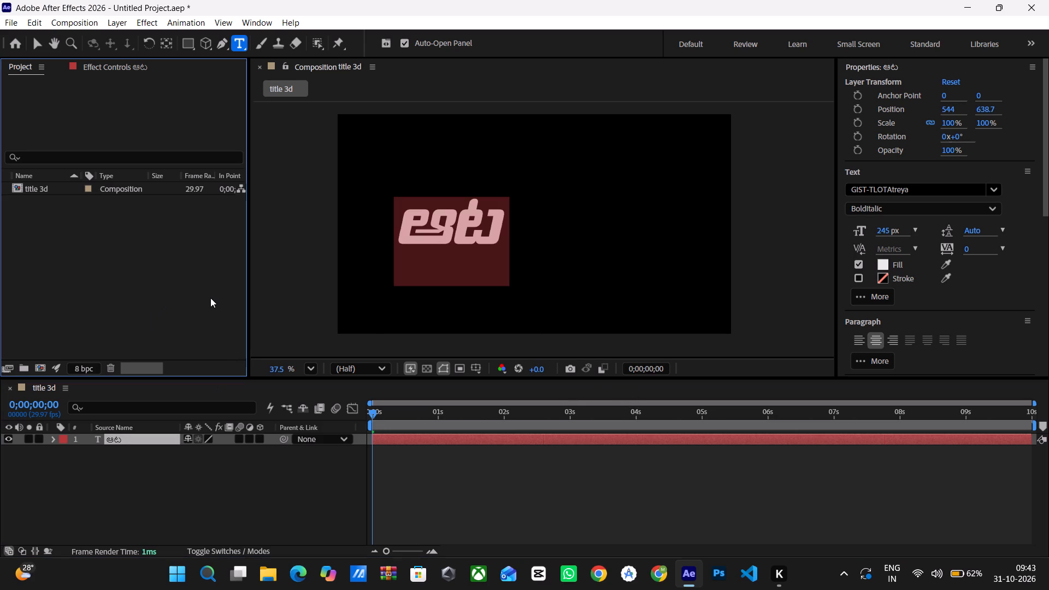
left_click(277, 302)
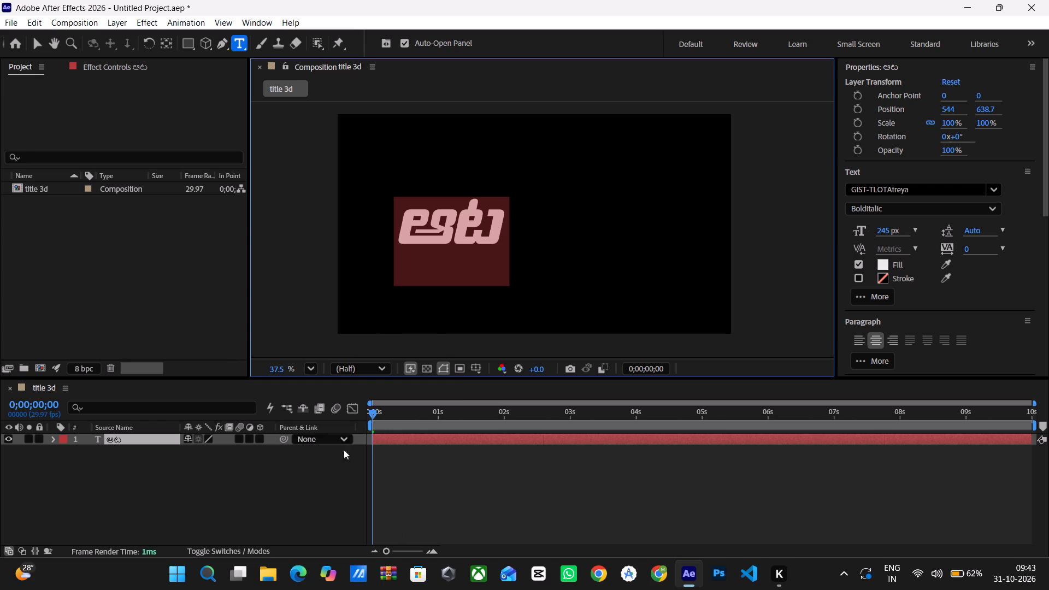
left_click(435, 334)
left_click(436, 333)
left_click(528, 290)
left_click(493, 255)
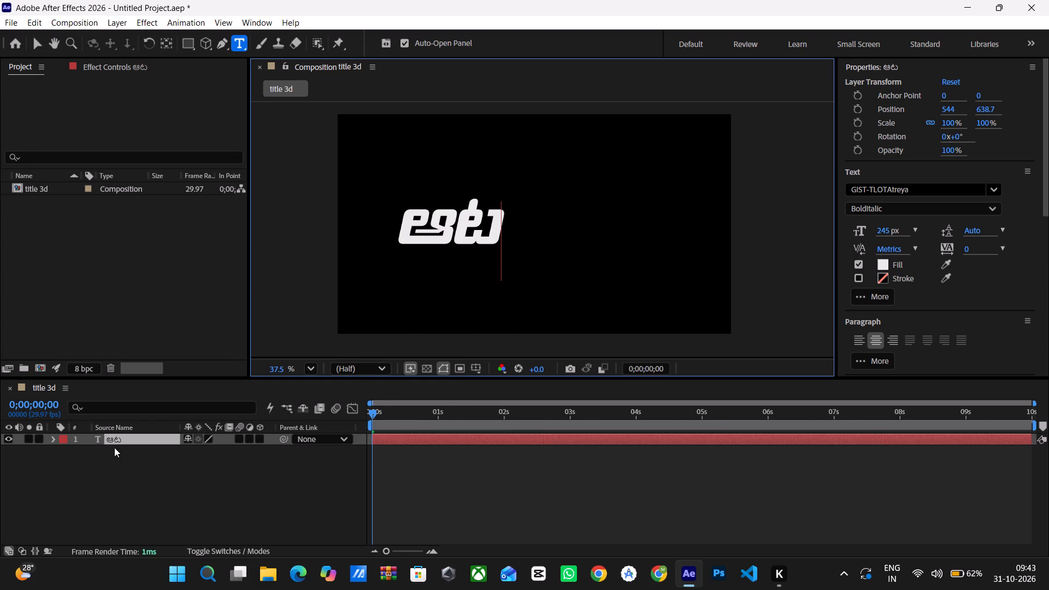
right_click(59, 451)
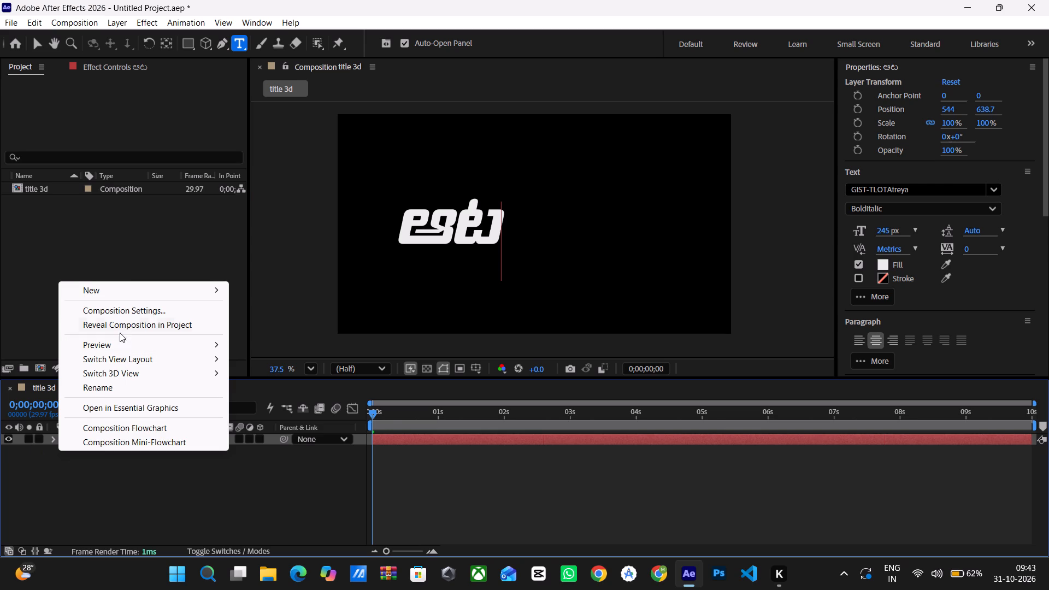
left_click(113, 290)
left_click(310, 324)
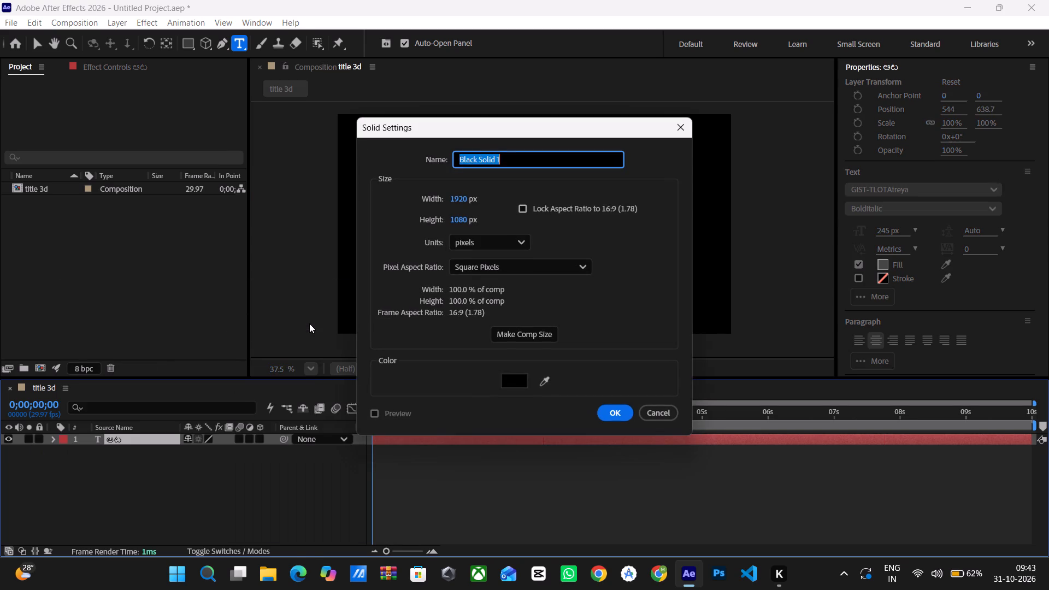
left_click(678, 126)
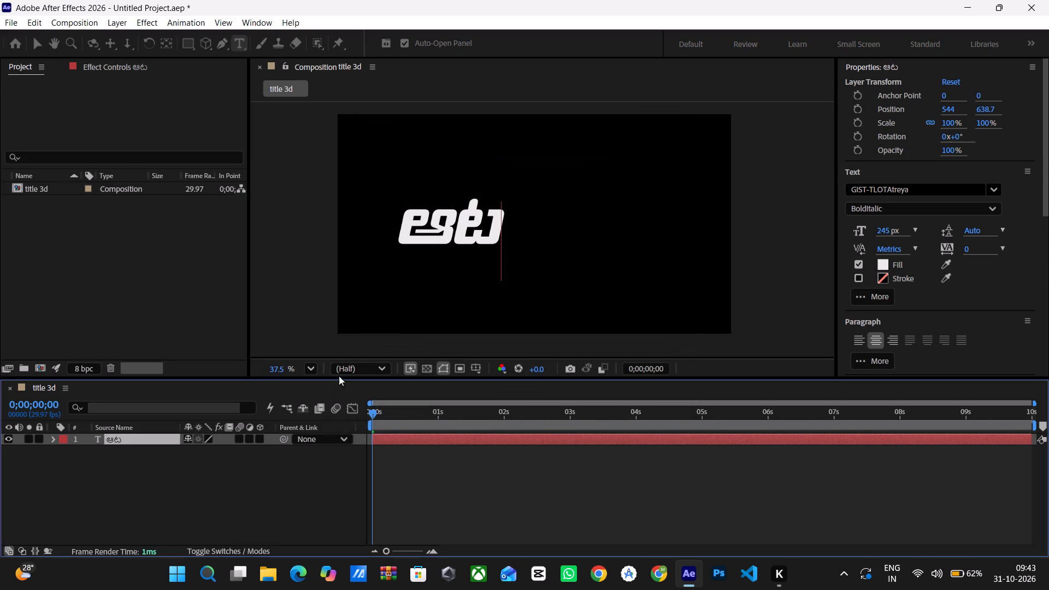
Add a new text layer, paste విడుపు into it, and place it to the right of ఆట, at about 1157, 620.
right_click(218, 477)
left_click(332, 314)
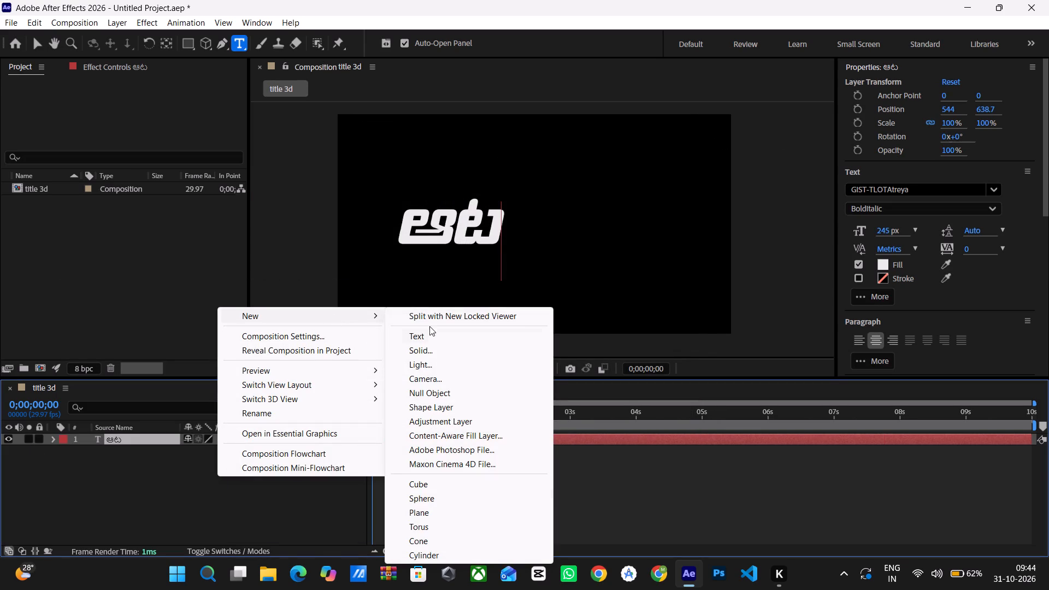
left_click(437, 337)
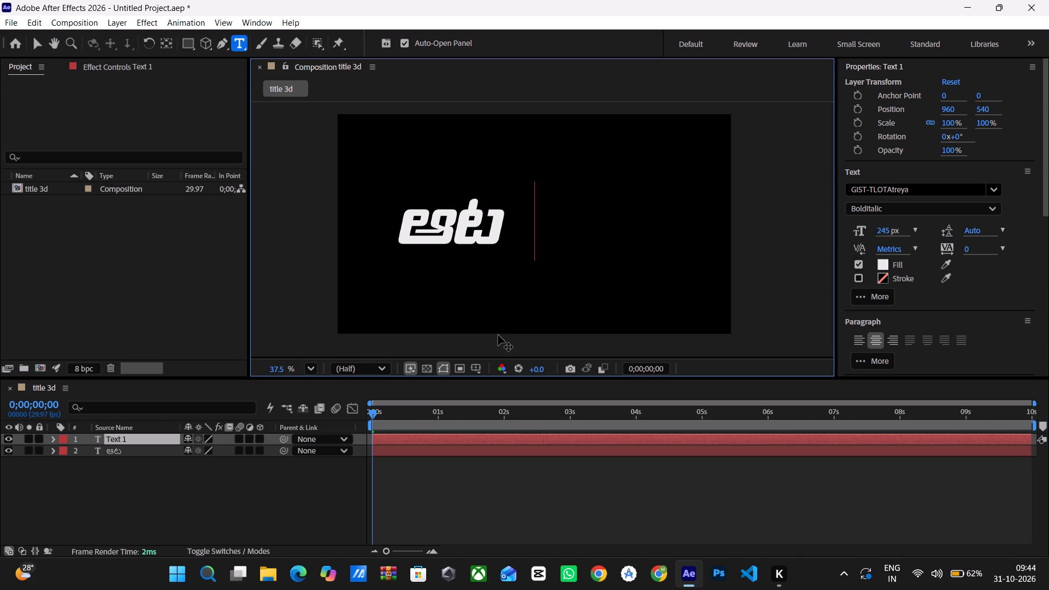
key("ctrl+v")
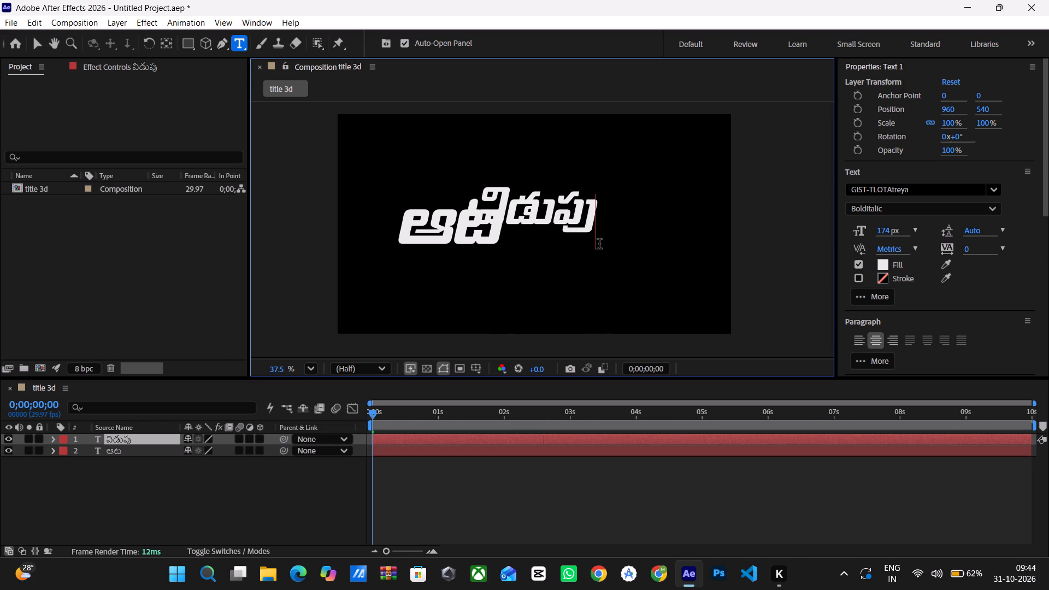
left_click_drag(608, 265, 649, 281)
Enlarge the విడుపు text to 211 px and move it farther right of ఆట, to about 1261, 625.
left_click(615, 240)
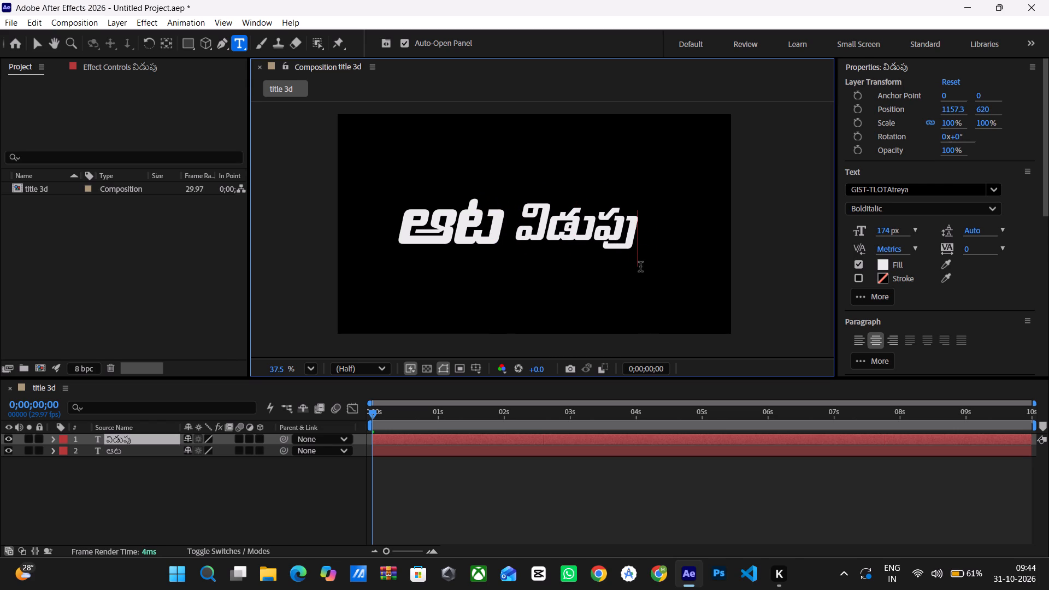
left_click(636, 232)
triple_click(577, 230)
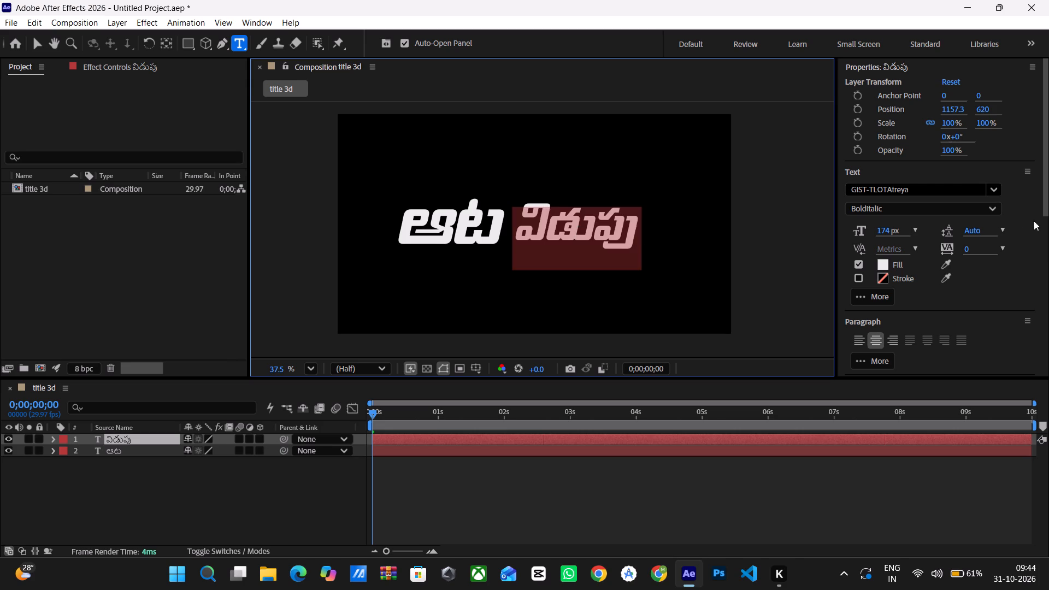
left_click_drag(883, 233, 902, 233)
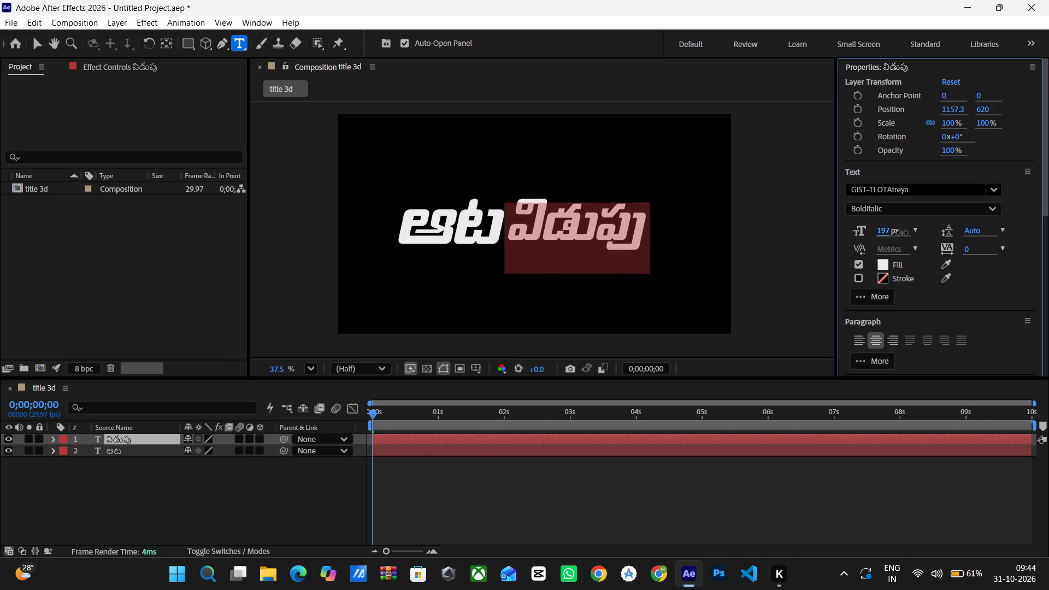
left_click_drag(902, 233, 903, 233)
left_click_drag(657, 287, 678, 284)
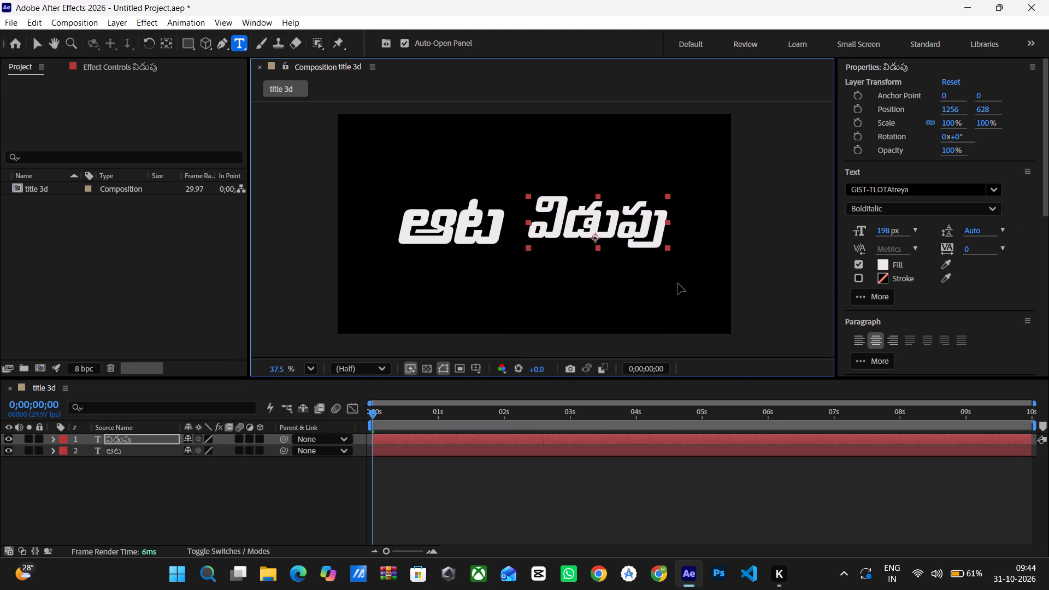
left_click_drag(678, 284, 679, 283)
left_click_drag(888, 229, 898, 227)
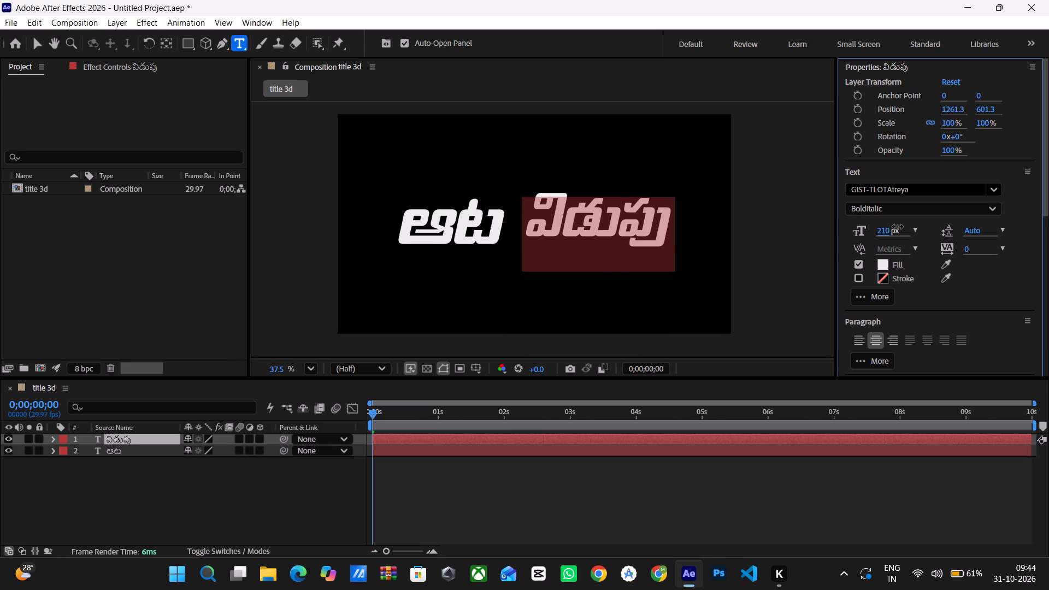
left_click_drag(898, 227, 898, 227)
left_click_drag(675, 290, 673, 297)
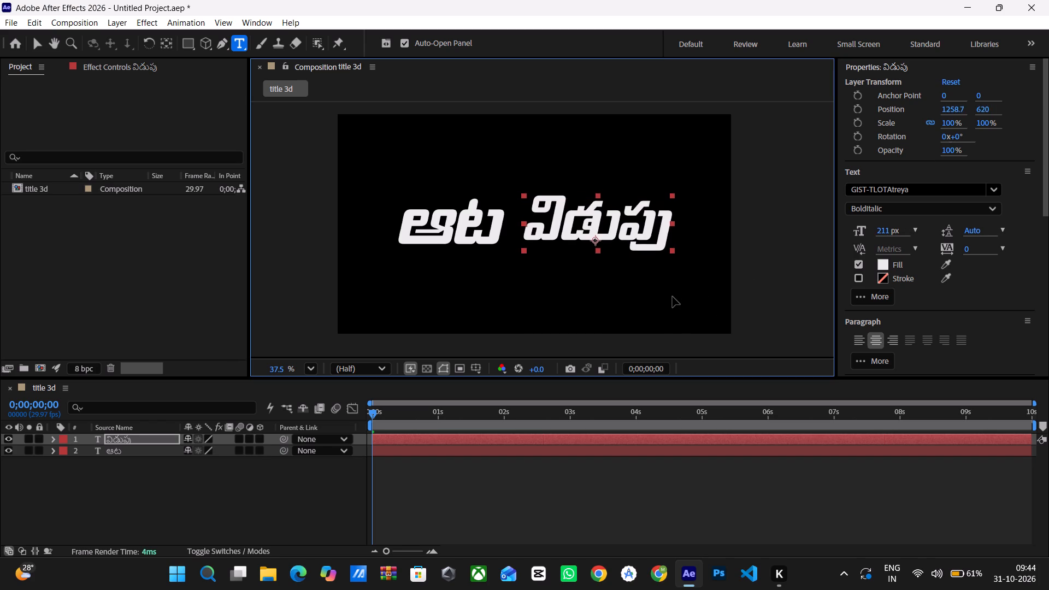
left_click_drag(673, 297, 675, 295)
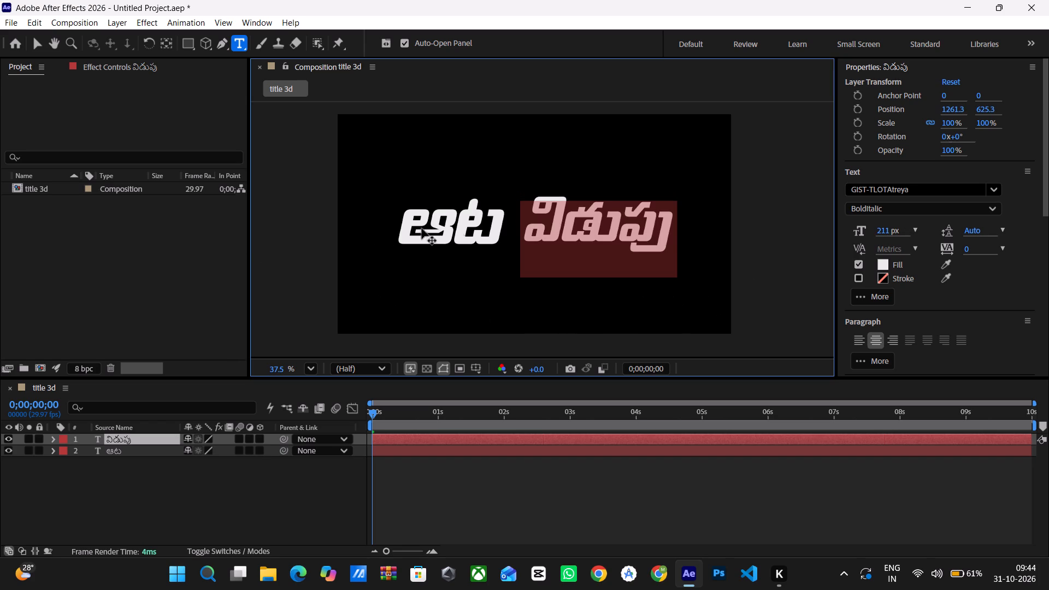
Enlarge the ఆట text to 272 px.
left_click(487, 211)
left_click(481, 216)
left_click(440, 225)
left_click(441, 225)
left_click(113, 446)
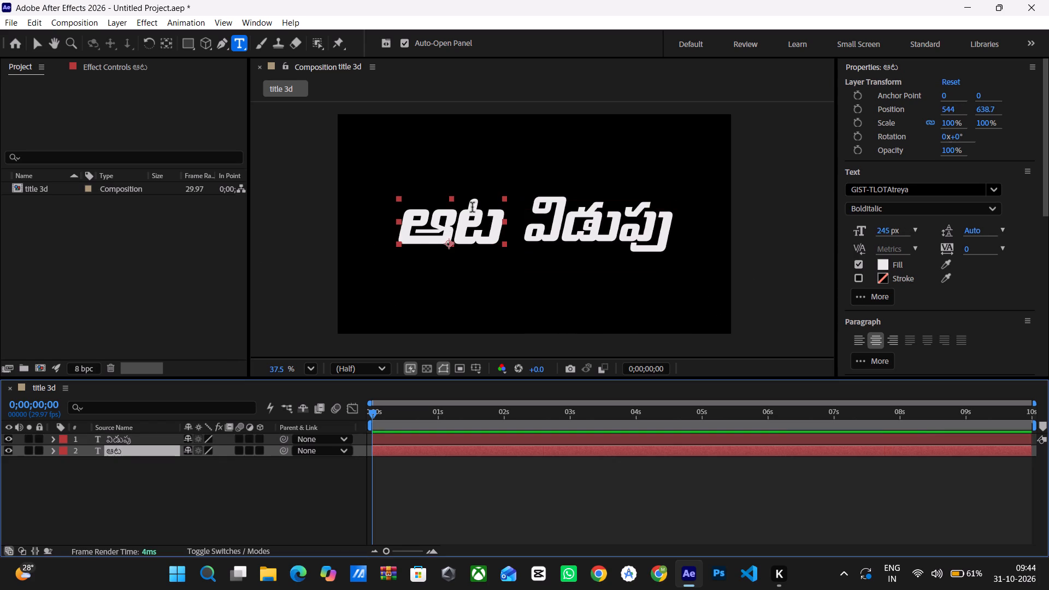
double_click(465, 225)
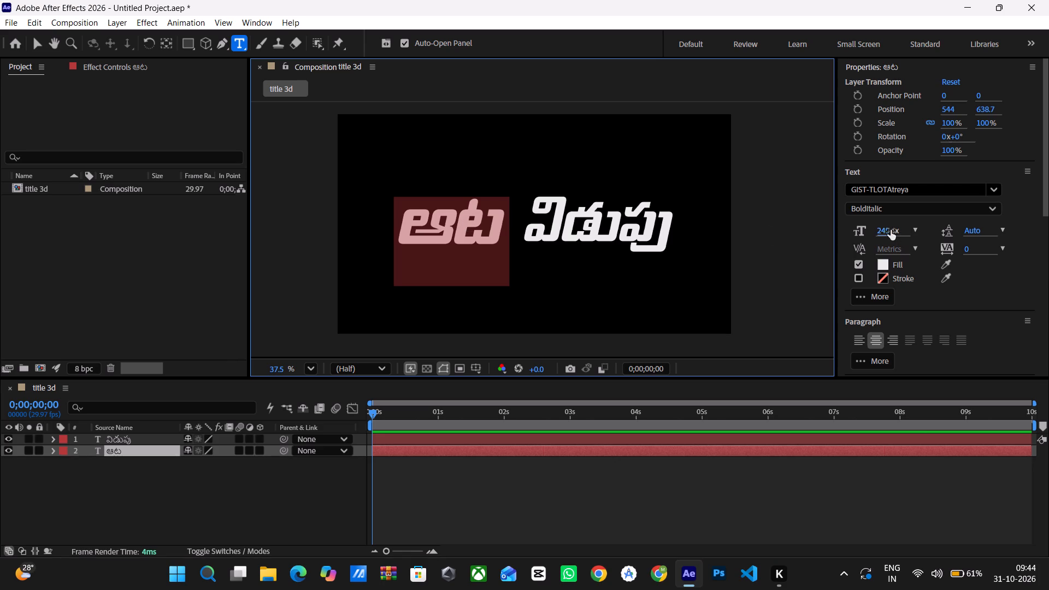
left_click_drag(887, 229, 909, 231)
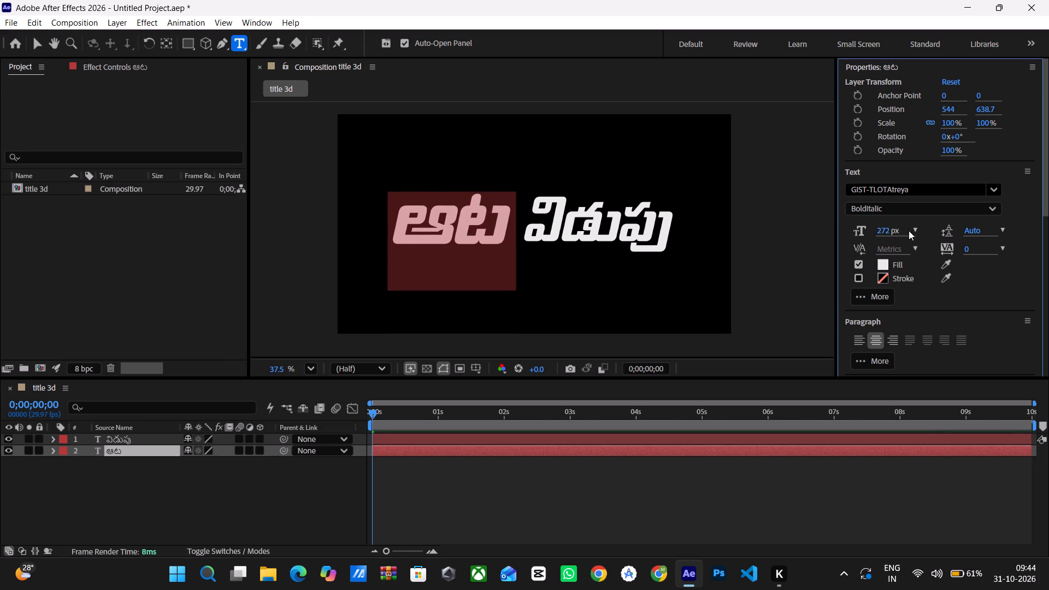
Enlarge the విడుపు text to 223 px.
double_click(551, 221)
double_click(579, 234)
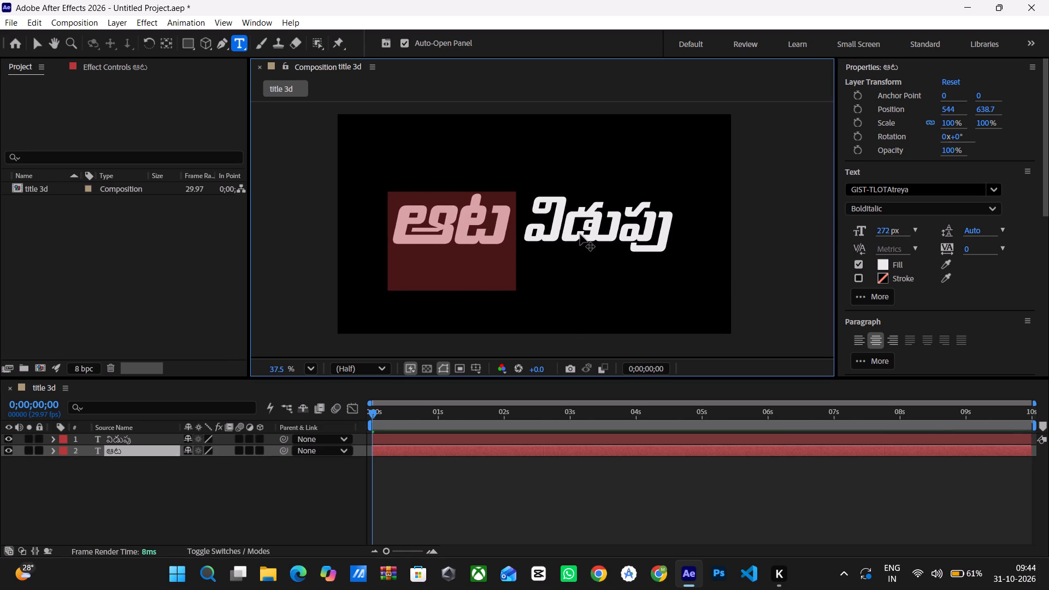
left_click(599, 224)
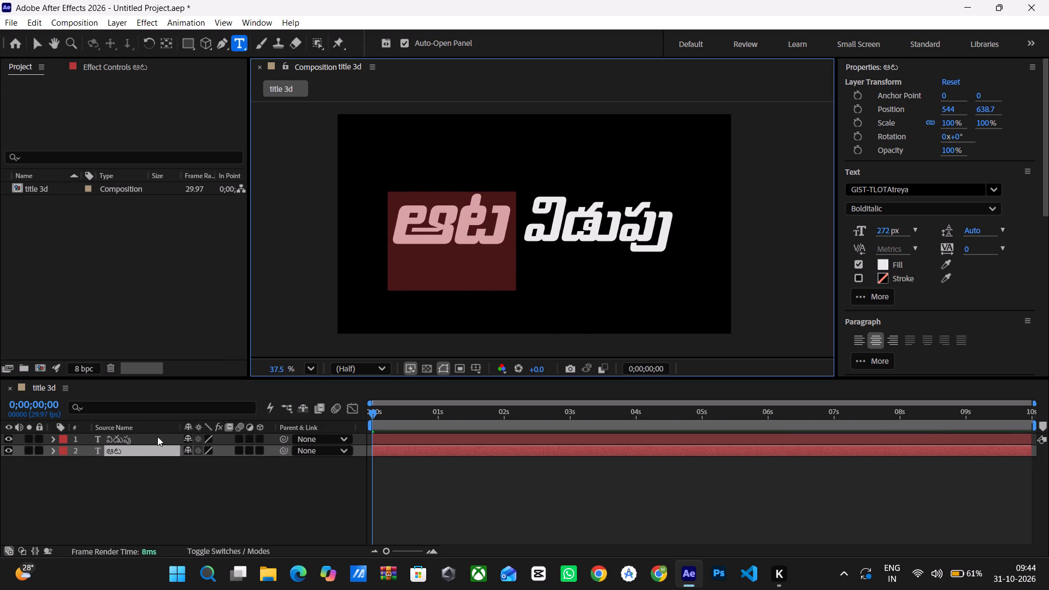
left_click(157, 436)
double_click(621, 220)
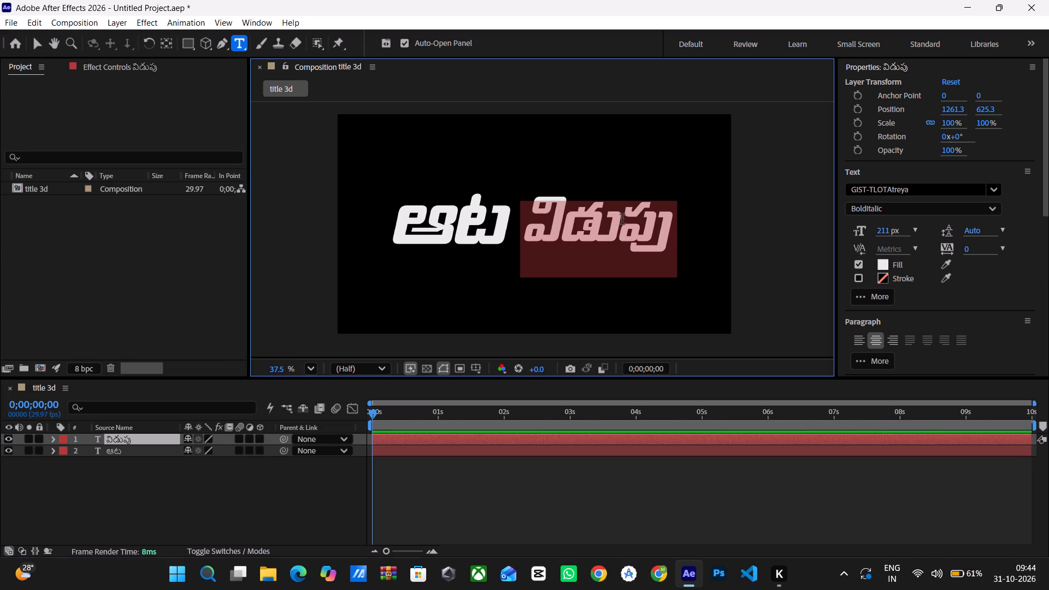
left_click(474, 233)
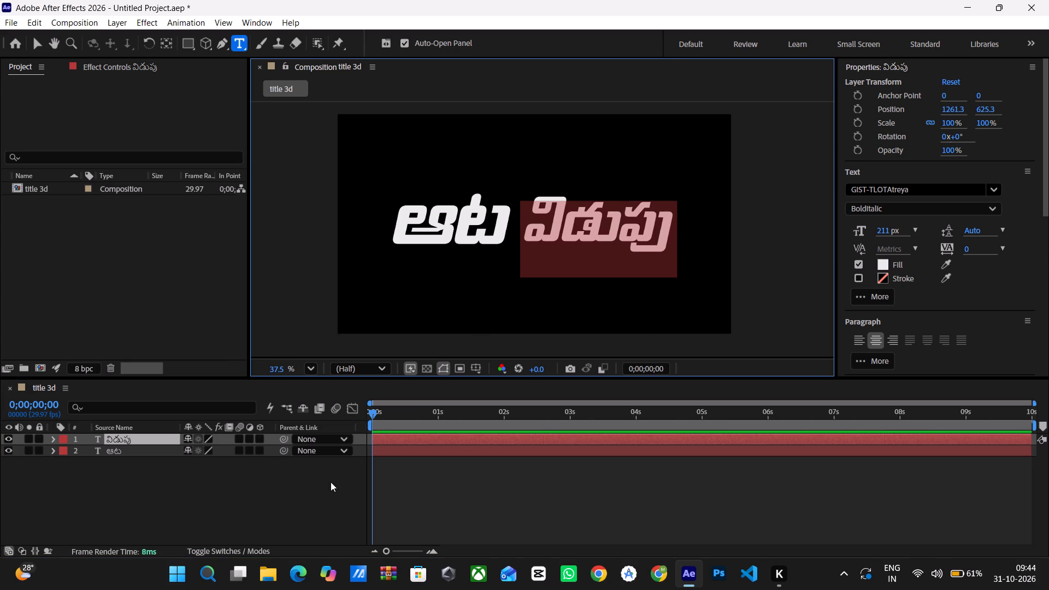
left_click(329, 483)
left_click(457, 204)
double_click(462, 227)
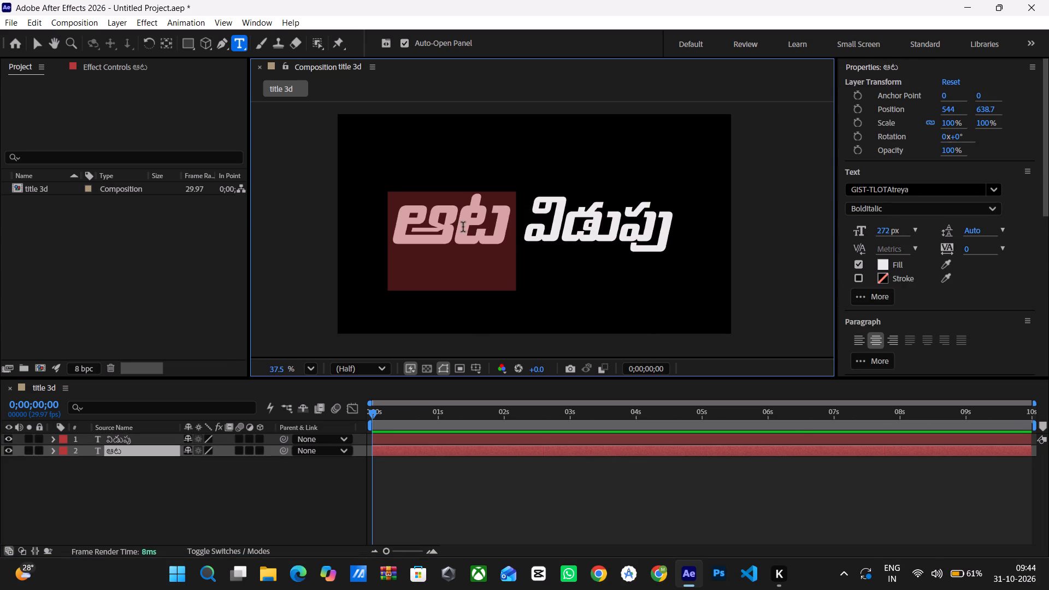
left_click(184, 512)
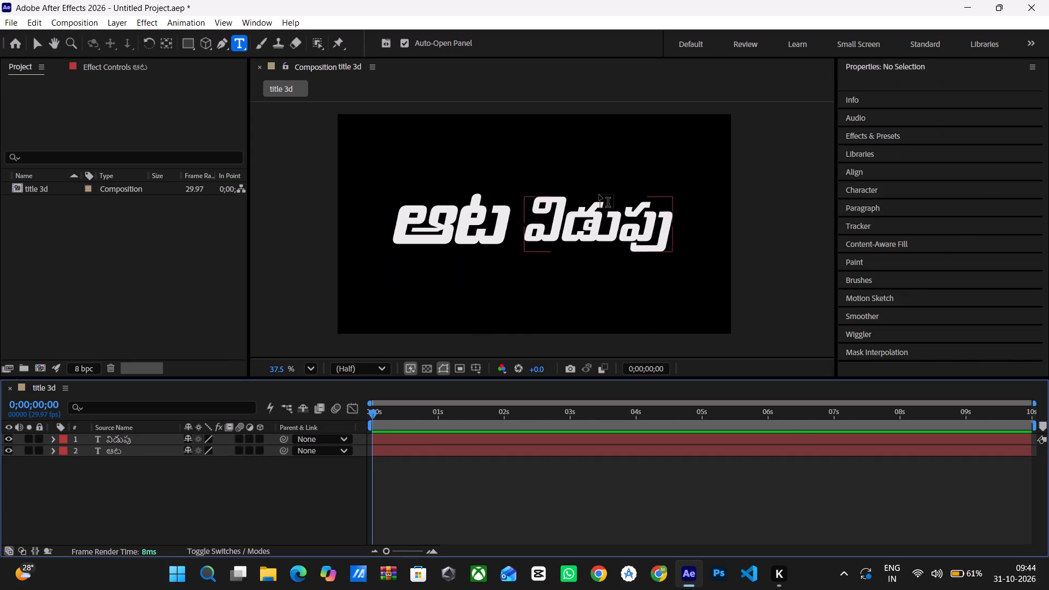
double_click(603, 211)
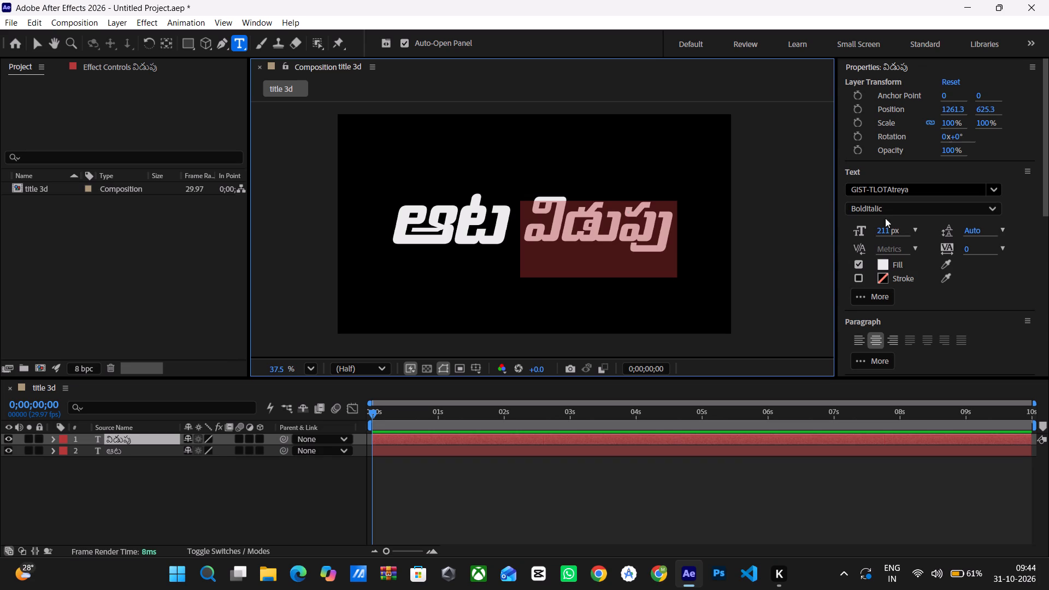
left_click_drag(887, 232, 909, 233)
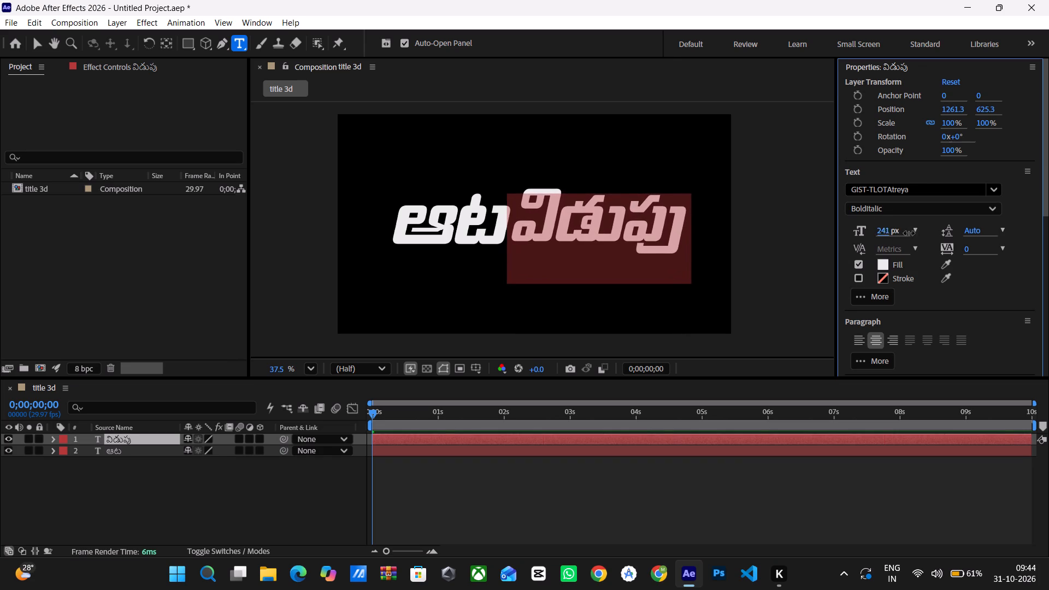
left_click_drag(909, 233, 901, 234)
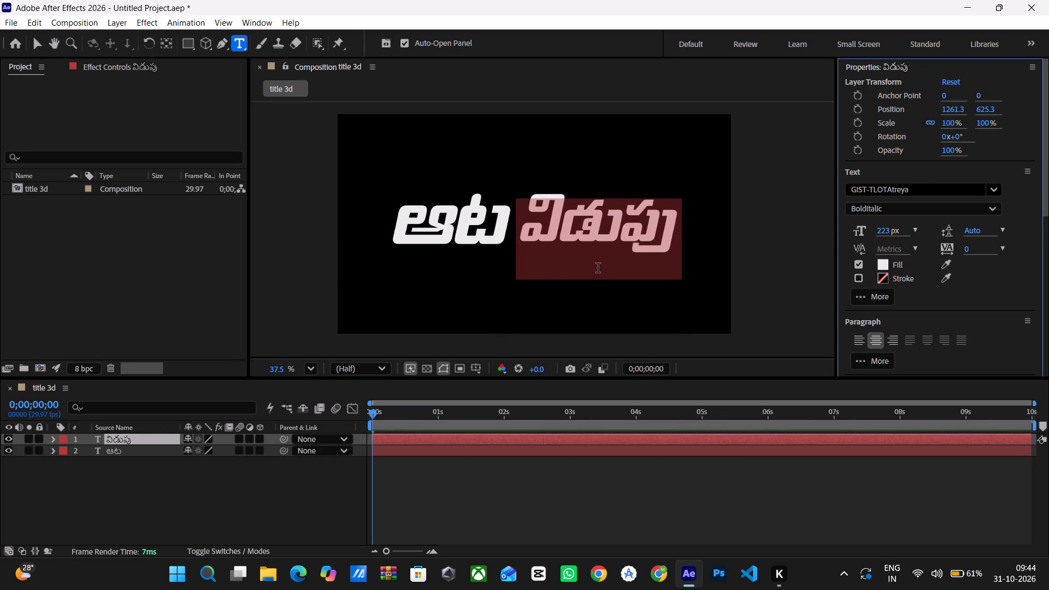
left_click(473, 270)
left_click(148, 516)
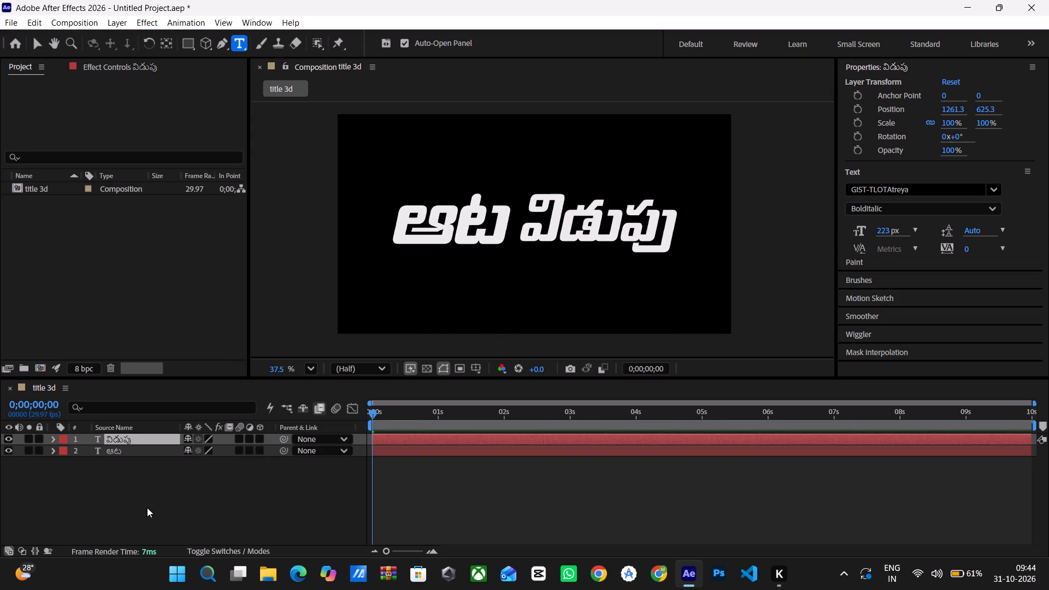
Move the ఆట text farther left, away from విడుపు, to about 477, 644.
left_click(161, 447)
left_click(450, 231)
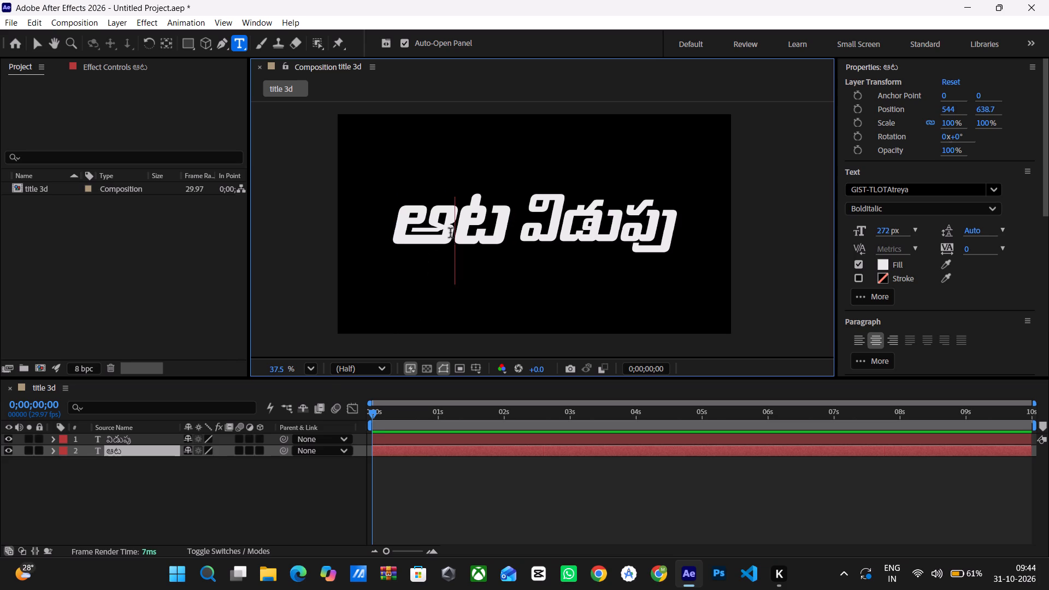
left_click(477, 278)
left_click_drag(478, 278, 462, 280)
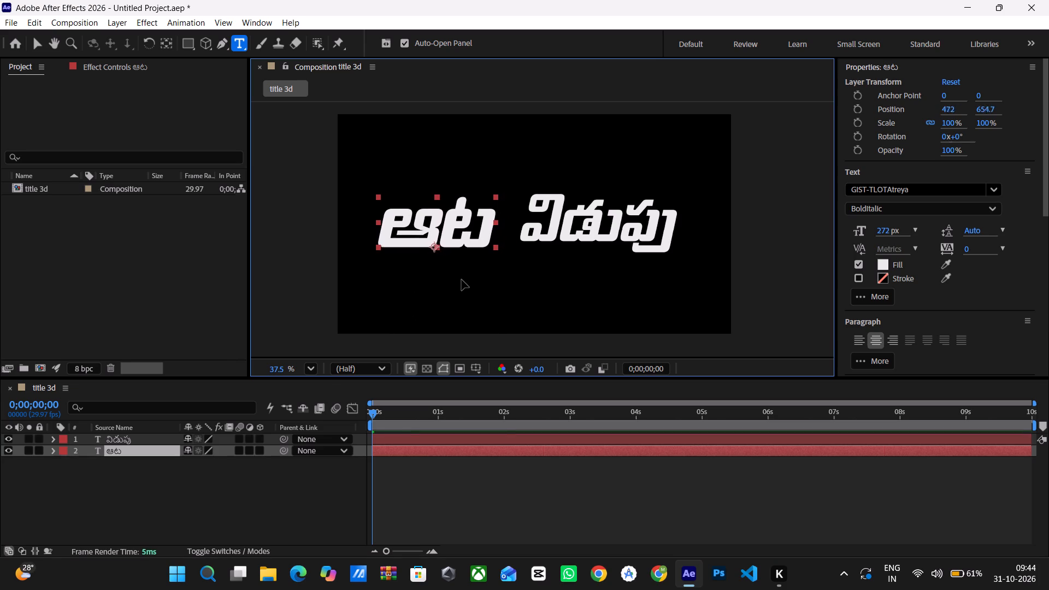
left_click_drag(462, 280, 464, 279)
left_click(666, 268)
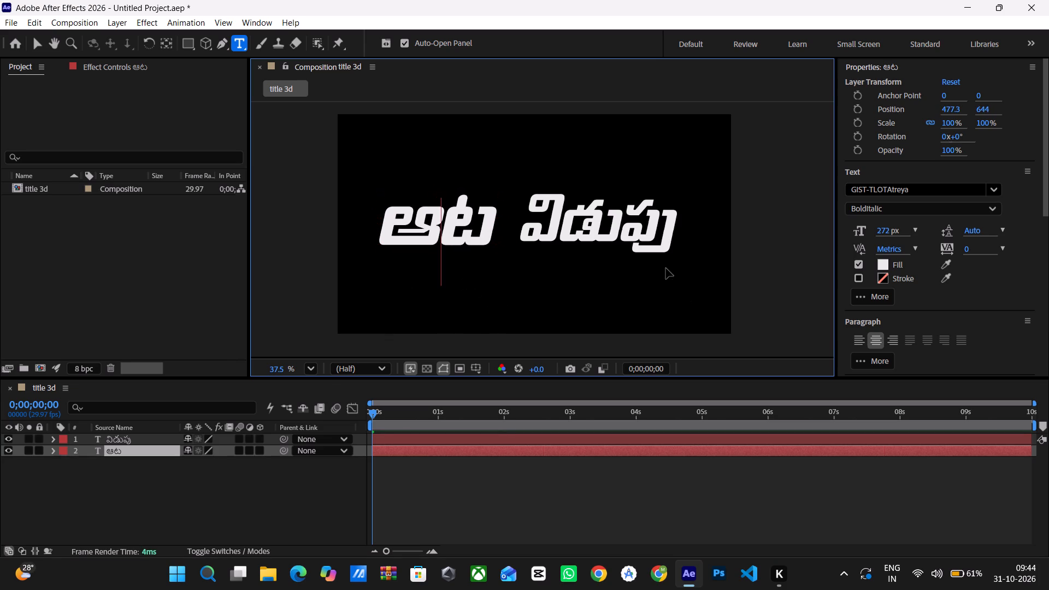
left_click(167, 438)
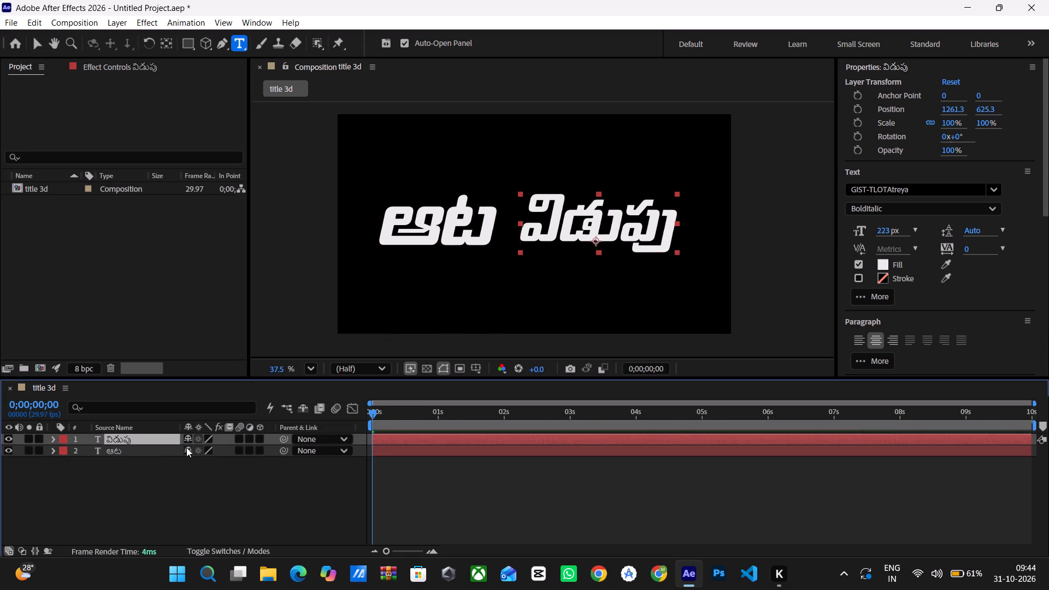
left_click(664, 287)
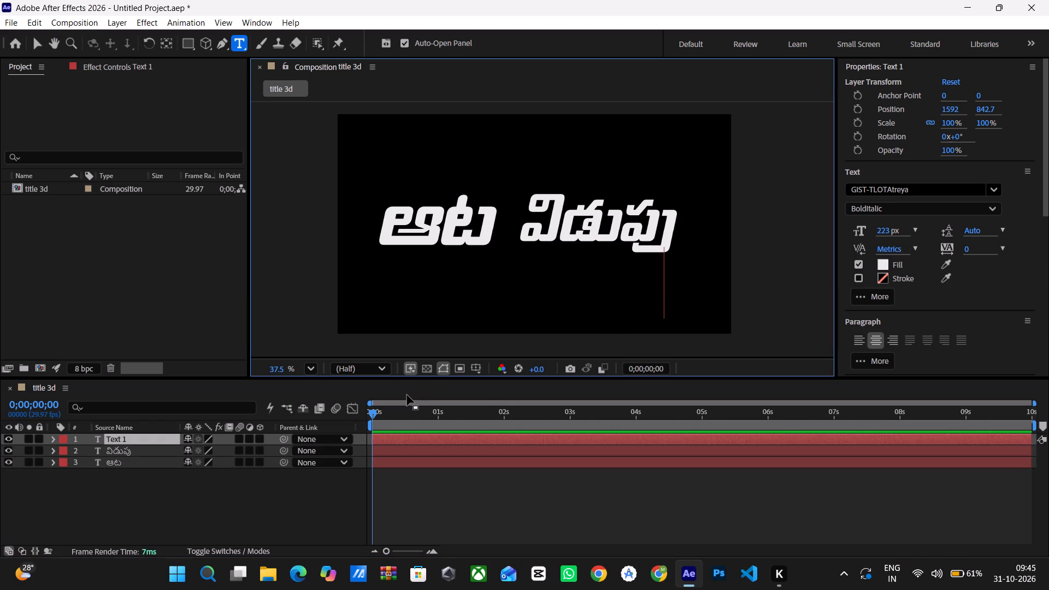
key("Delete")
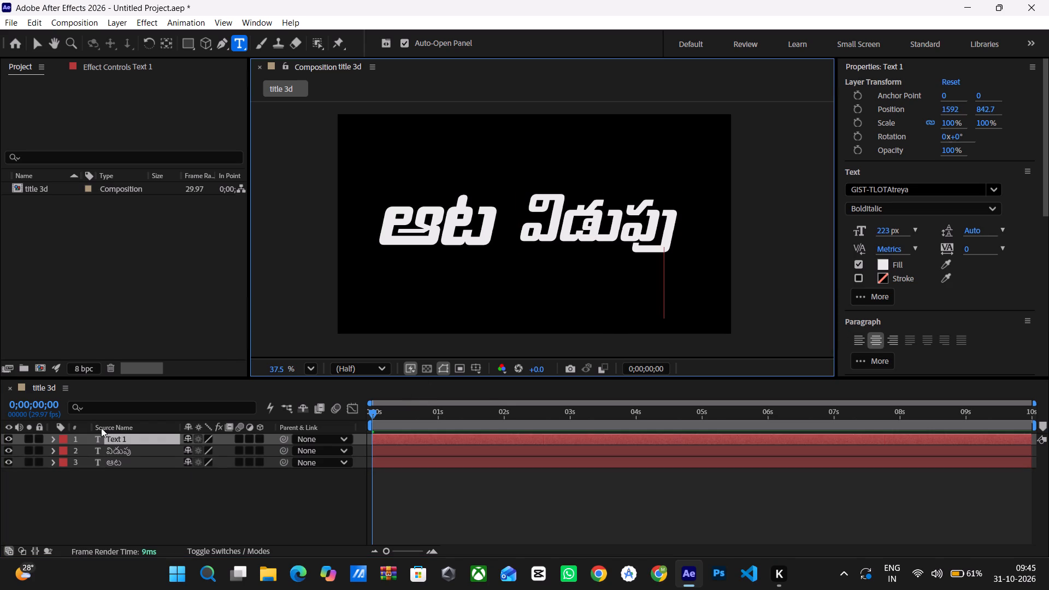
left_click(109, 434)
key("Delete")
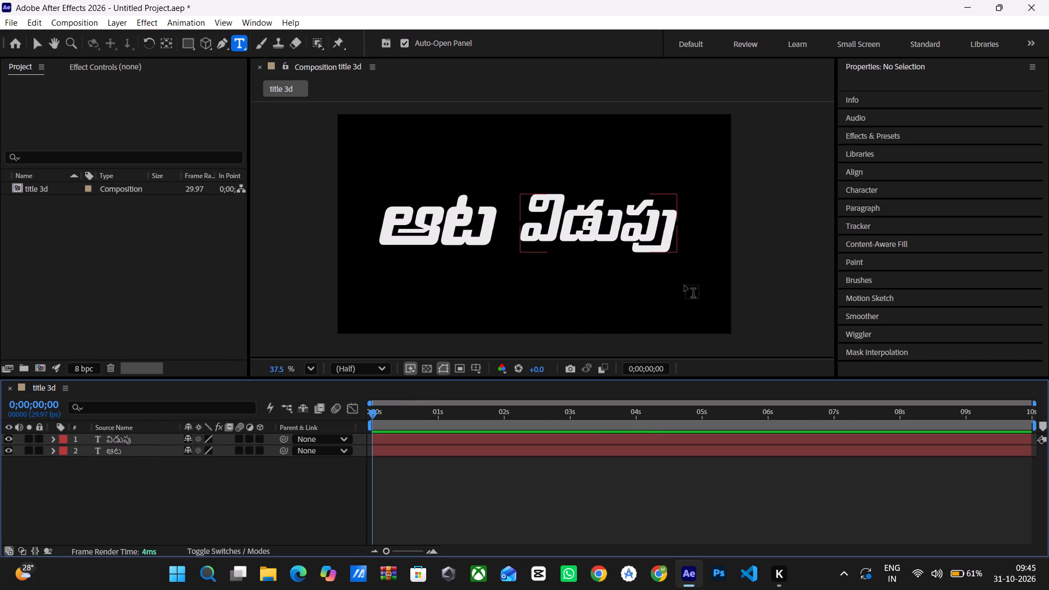
Move the విడుపు text farther right, away from ఆట, to about 1307, 623.
left_click(641, 238)
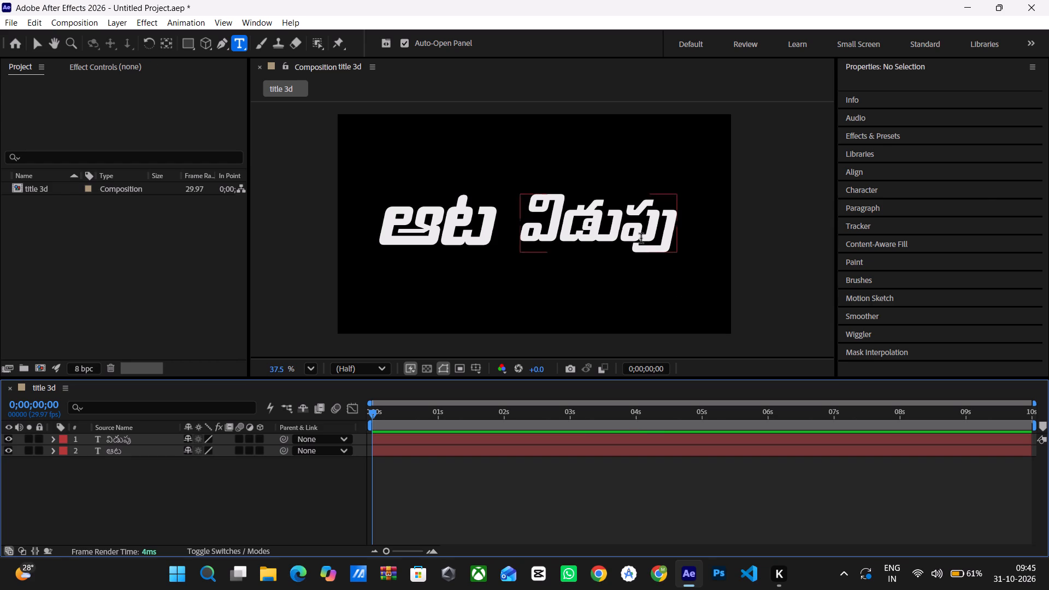
left_click(641, 238)
left_click_drag(679, 290, 680, 290)
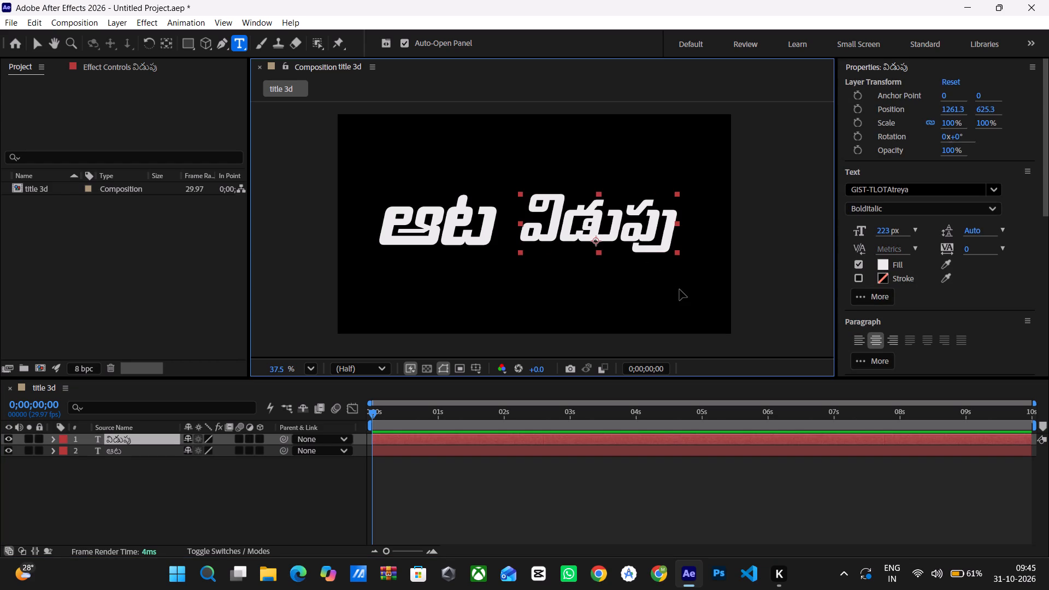
left_click_drag(680, 290, 688, 290)
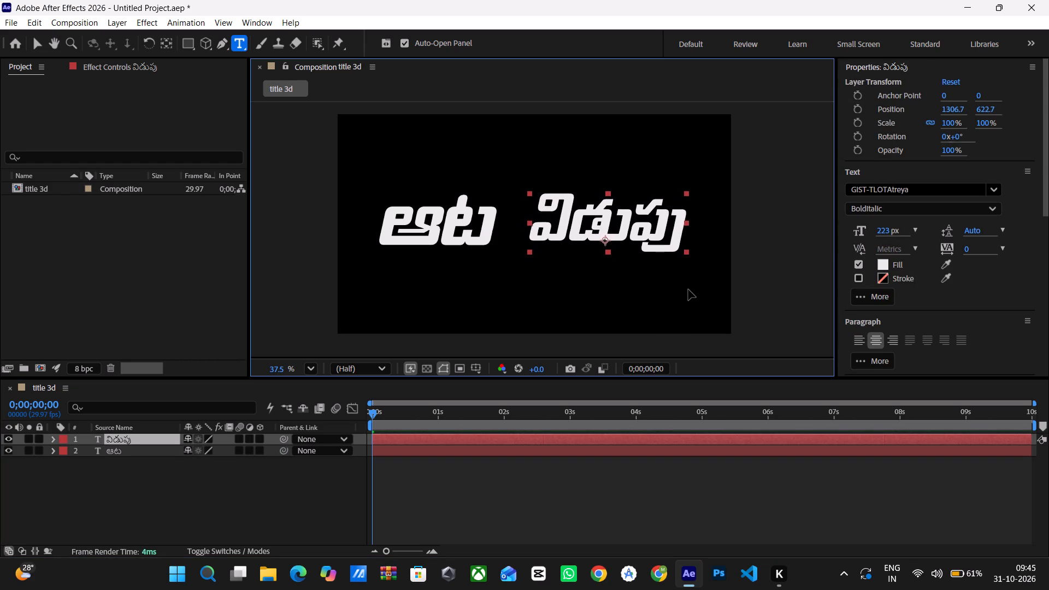
Nudge the విడుపు text slightly down and away from ఆట, to about 1309, 633.
left_click_drag(688, 290, 688, 291)
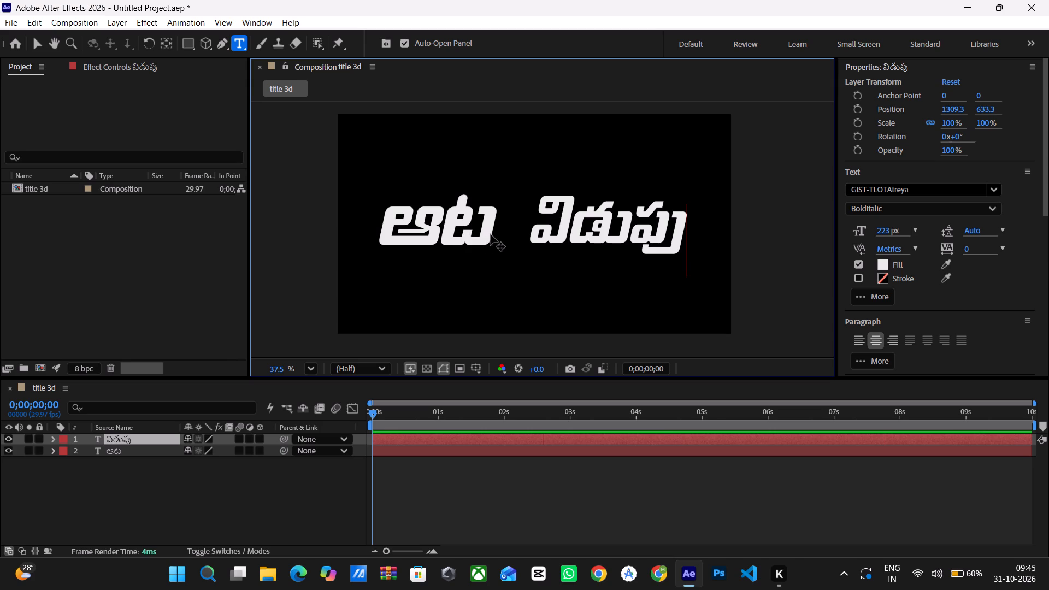
Add a black 1920 × 1080 px solid layer named 3d element to the title 3d composition.
right_click(85, 483)
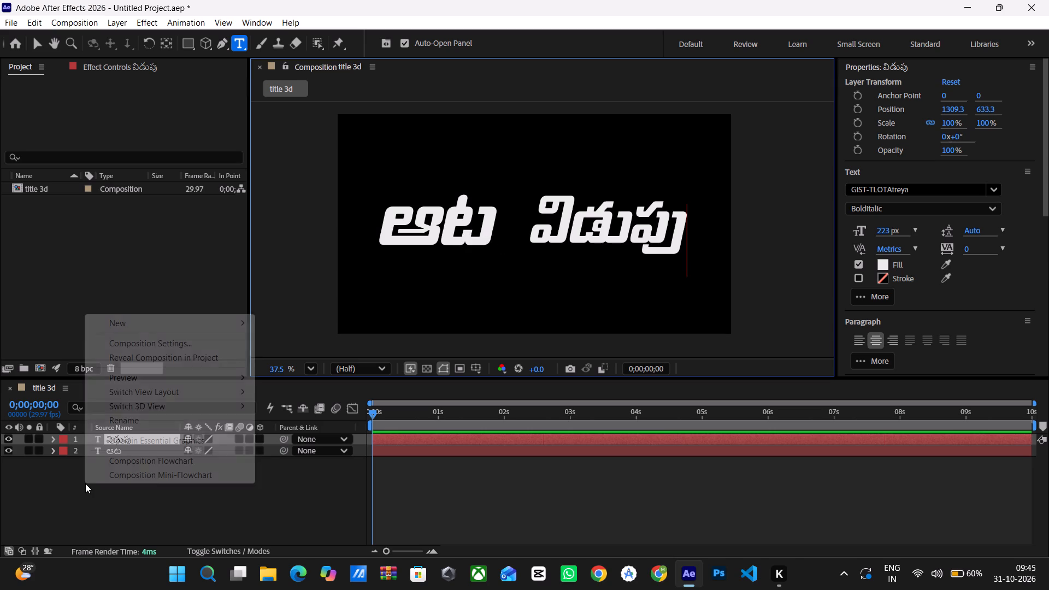
left_click(184, 323)
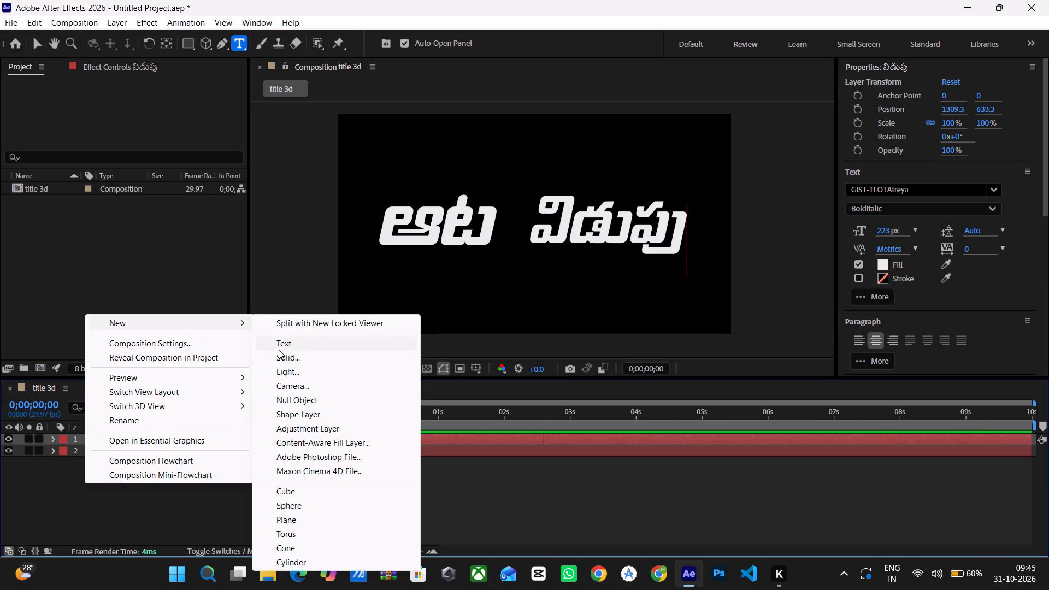
left_click(282, 355)
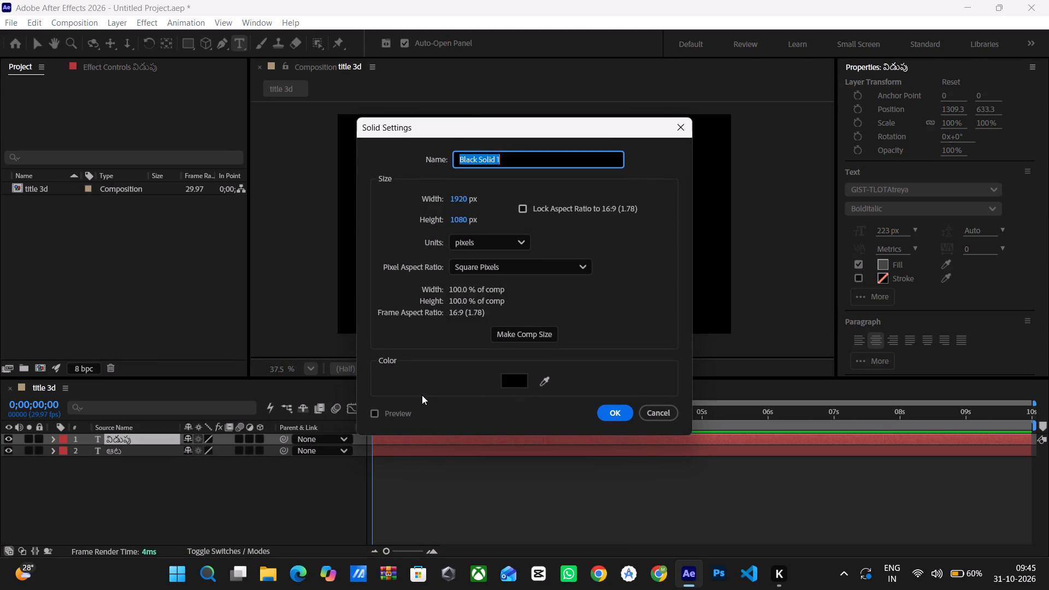
key("BackSpace")
type("3d")
key("space")
type("elemen")
type("bt")
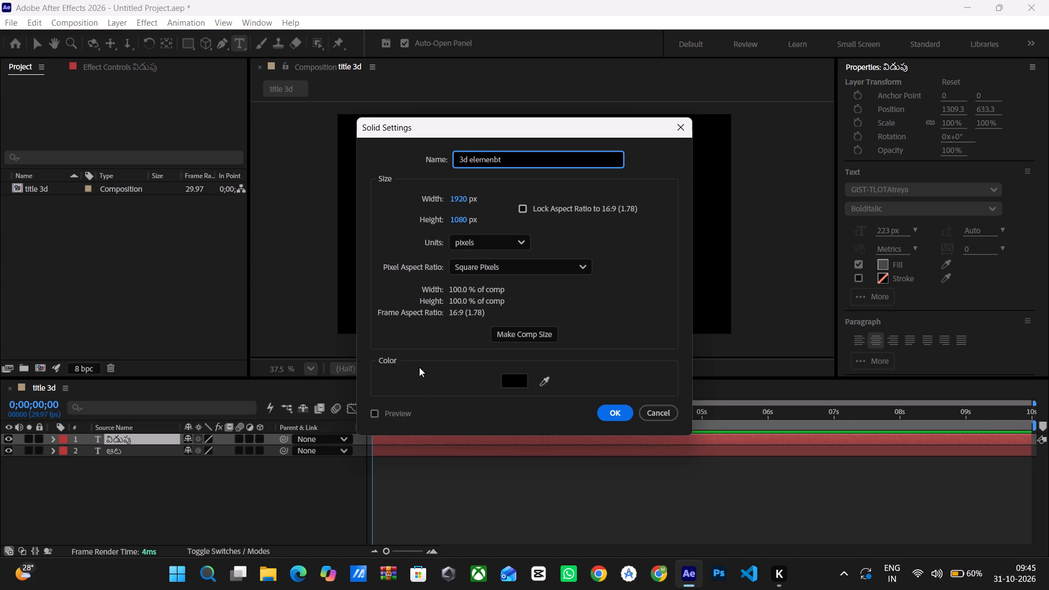
key("BackSpace")
key("BackSpace")
key("t")
left_click(617, 409)
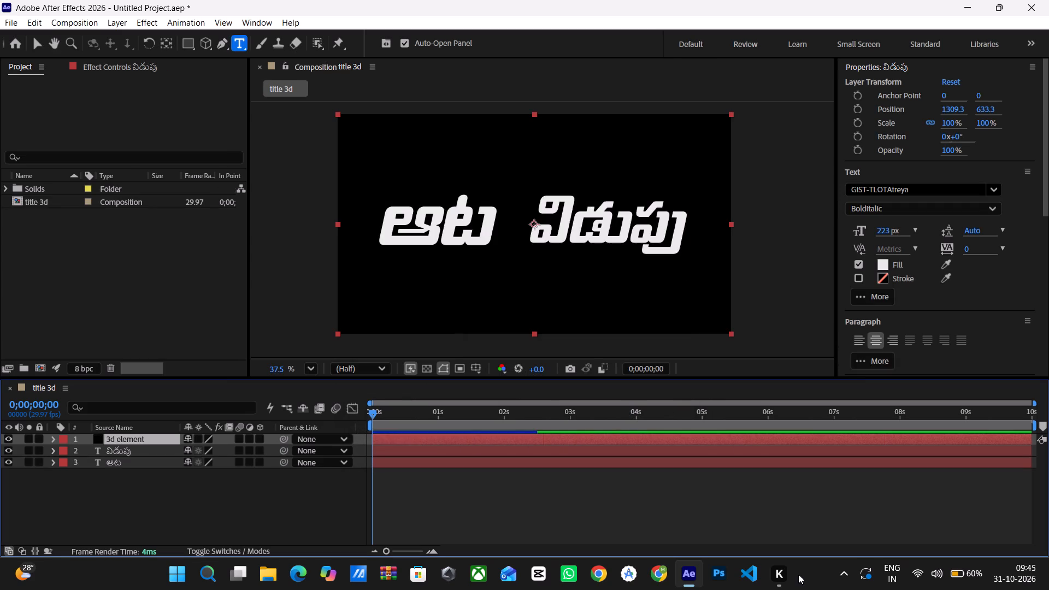
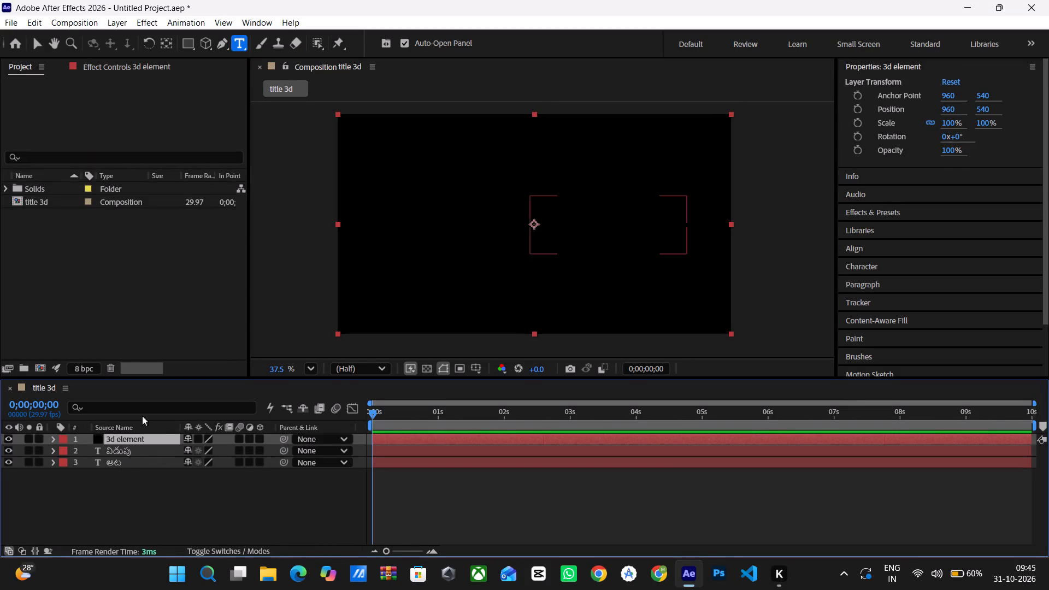
Find the Video Copilot Element effect and apply it to the 3d element solid.
left_click(866, 213)
left_click(879, 134)
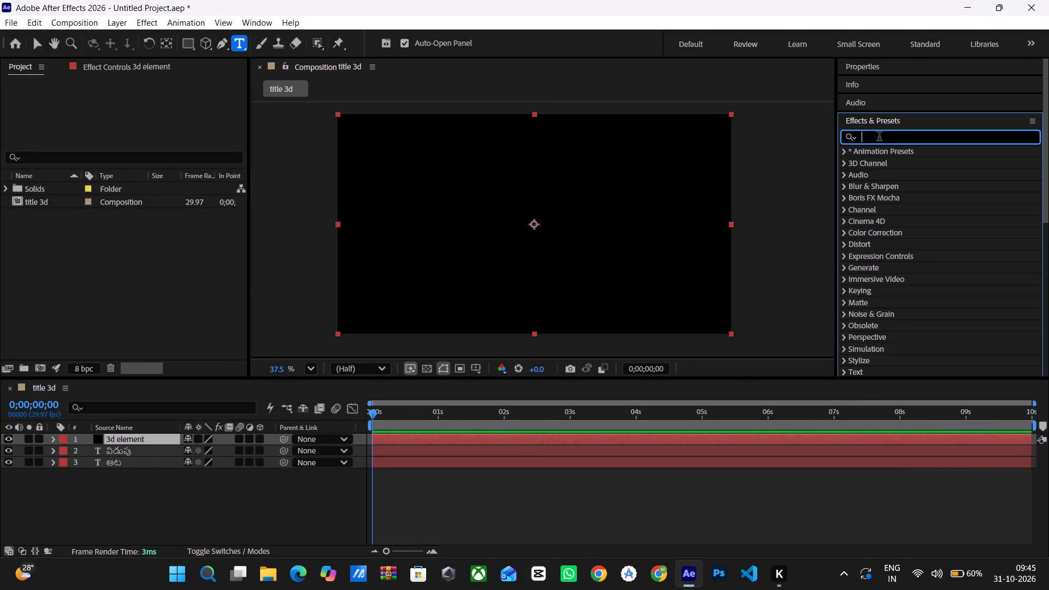
type("ele")
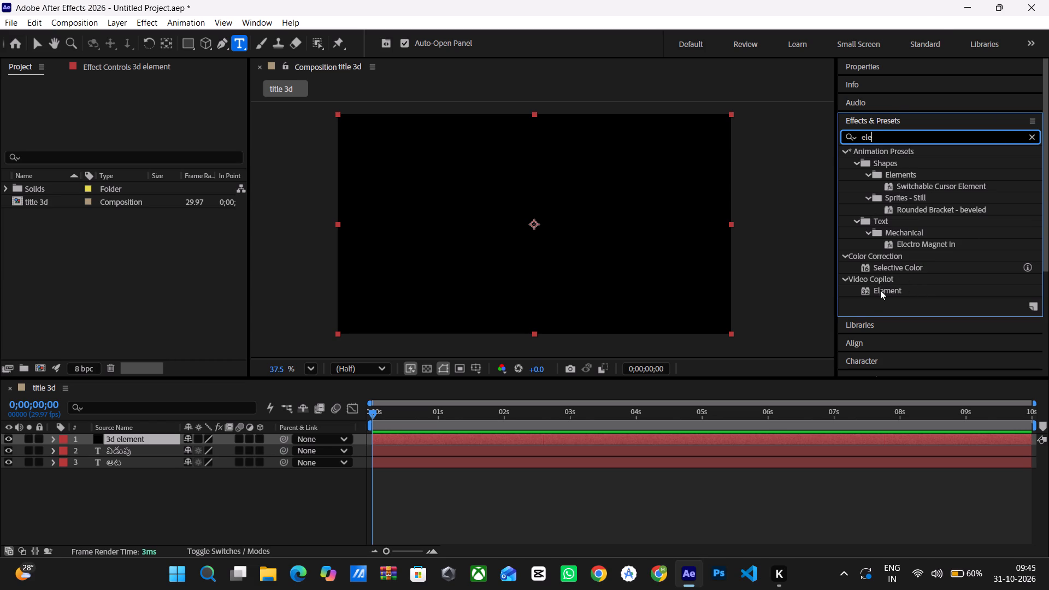
left_click_drag(880, 291, 518, 235)
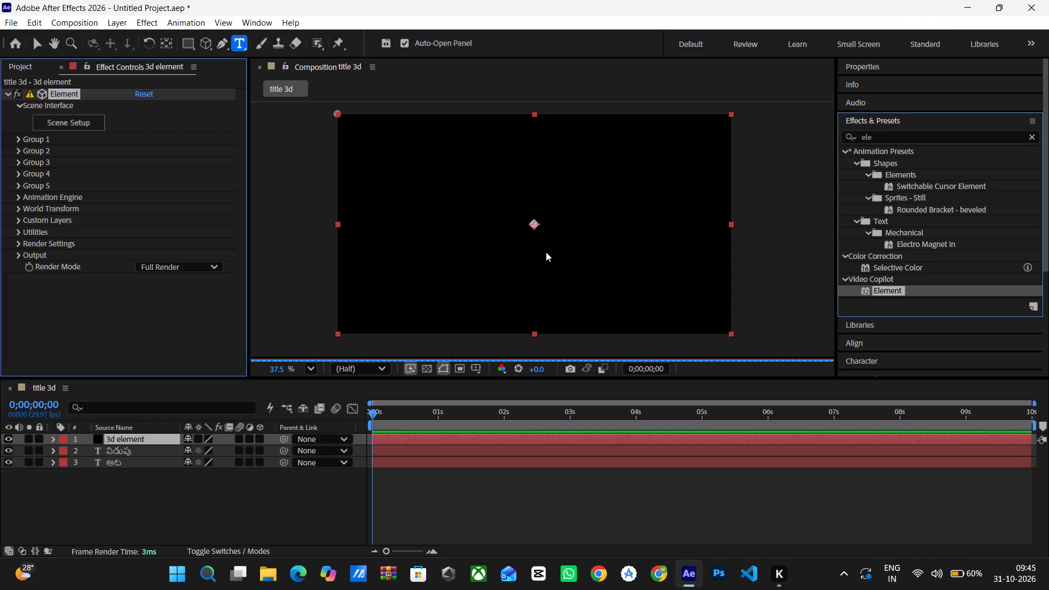
In Element's Custom Text and Masks, assign ఆట to Path Layer 1 and విడుపు to Path Layer 2.
left_click(35, 140)
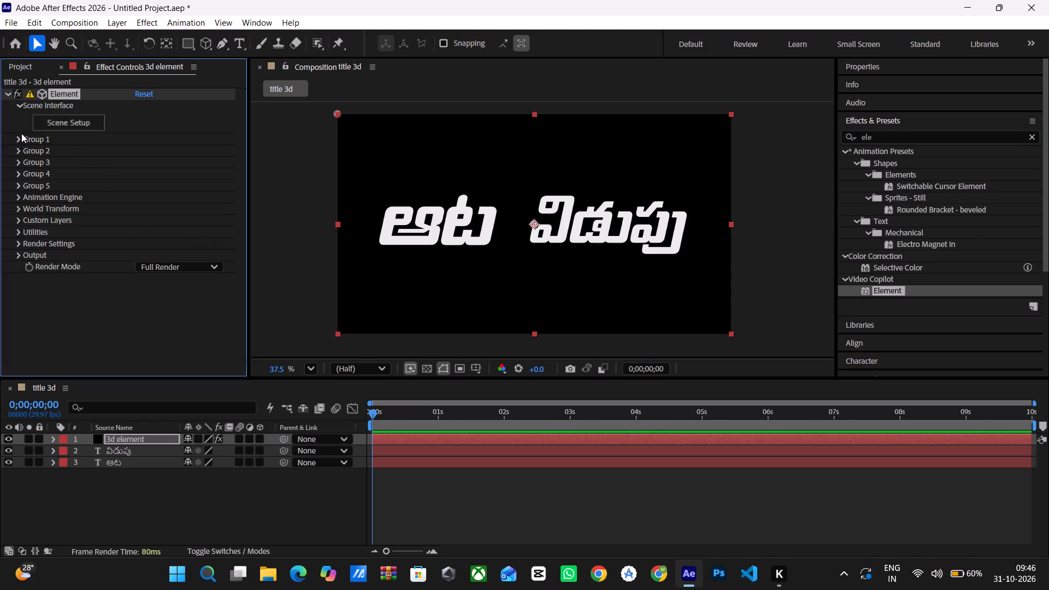
left_click(16, 216)
left_click(29, 231)
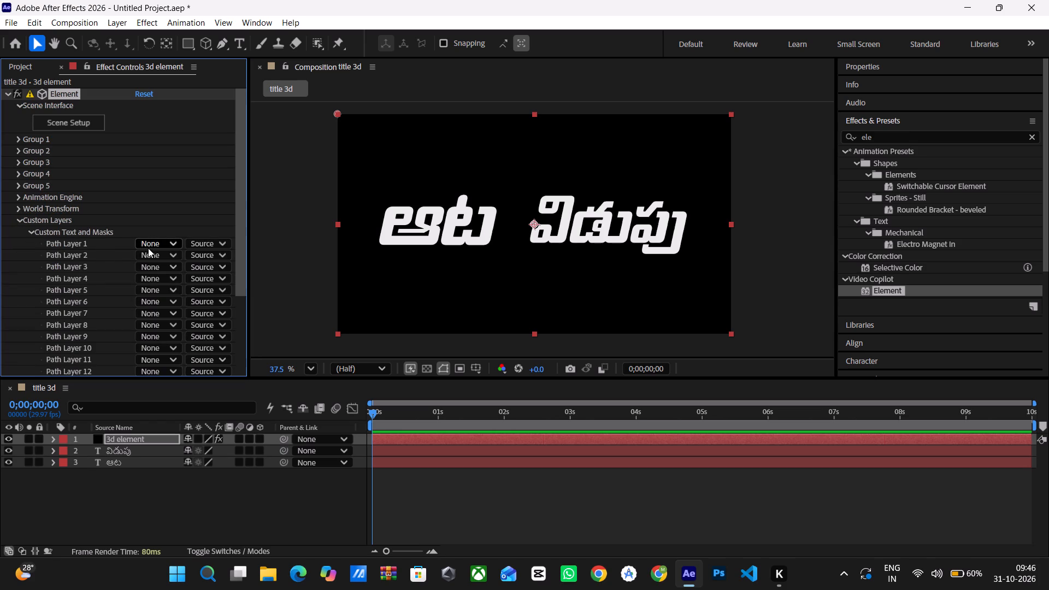
left_click(148, 244)
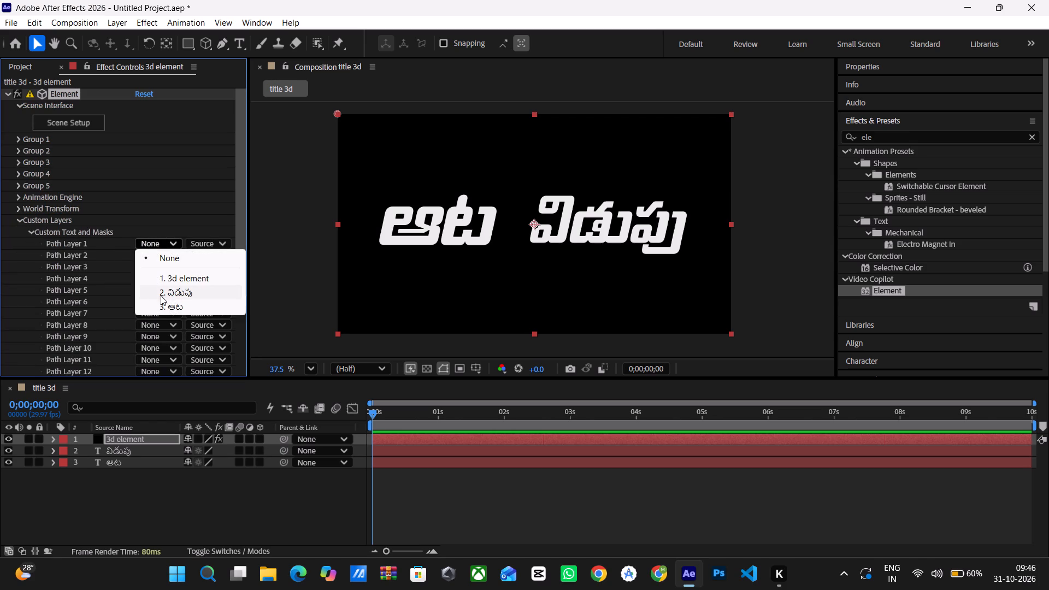
left_click(163, 303)
left_click(173, 253)
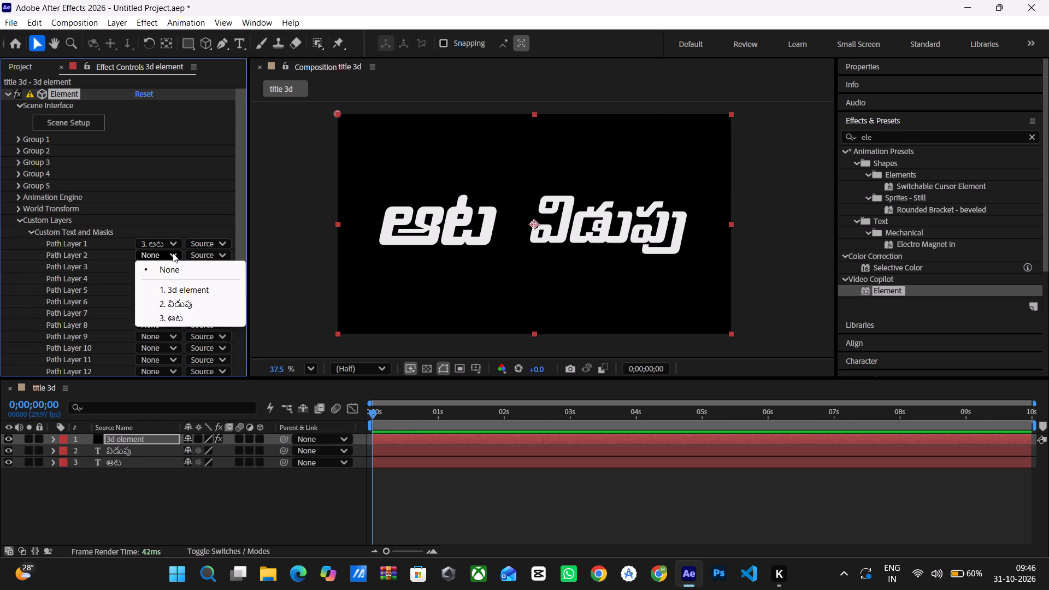
left_click(163, 302)
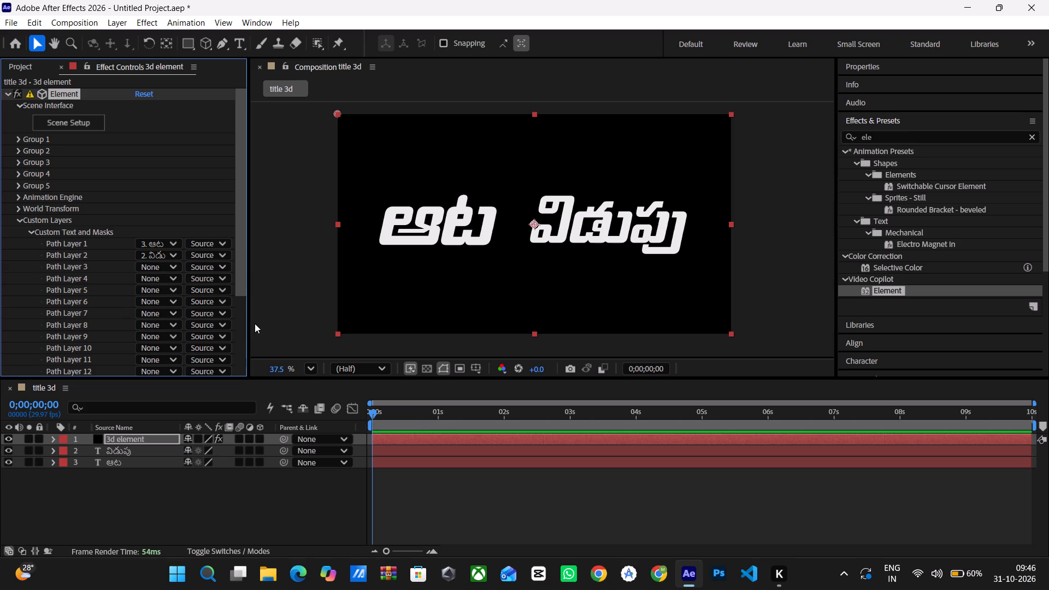
Open Element's Scene Setup and extrude the ఆట path into a 3D model.
left_click(87, 123)
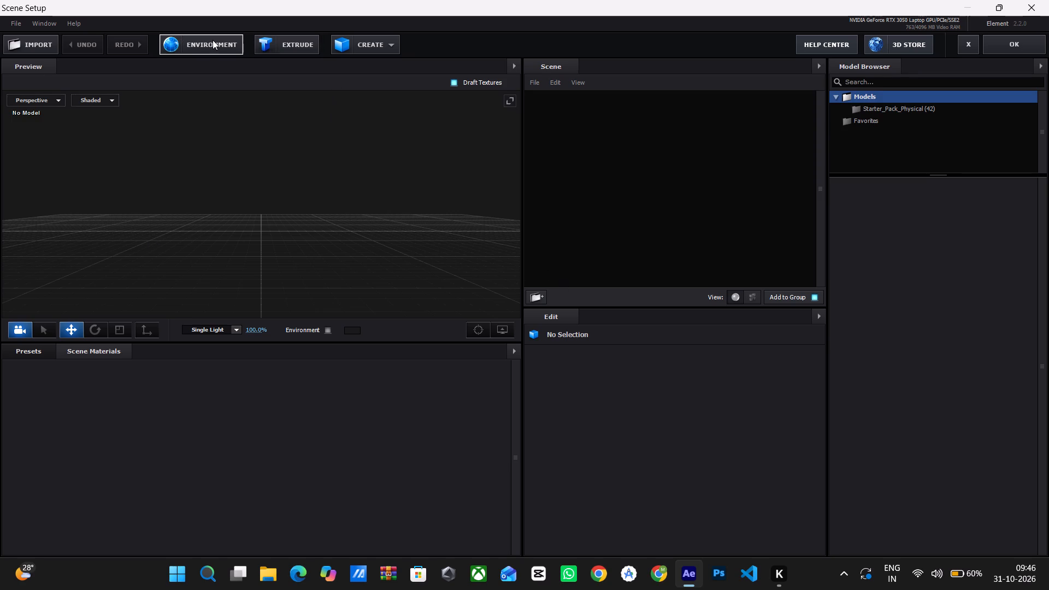
left_click(293, 41)
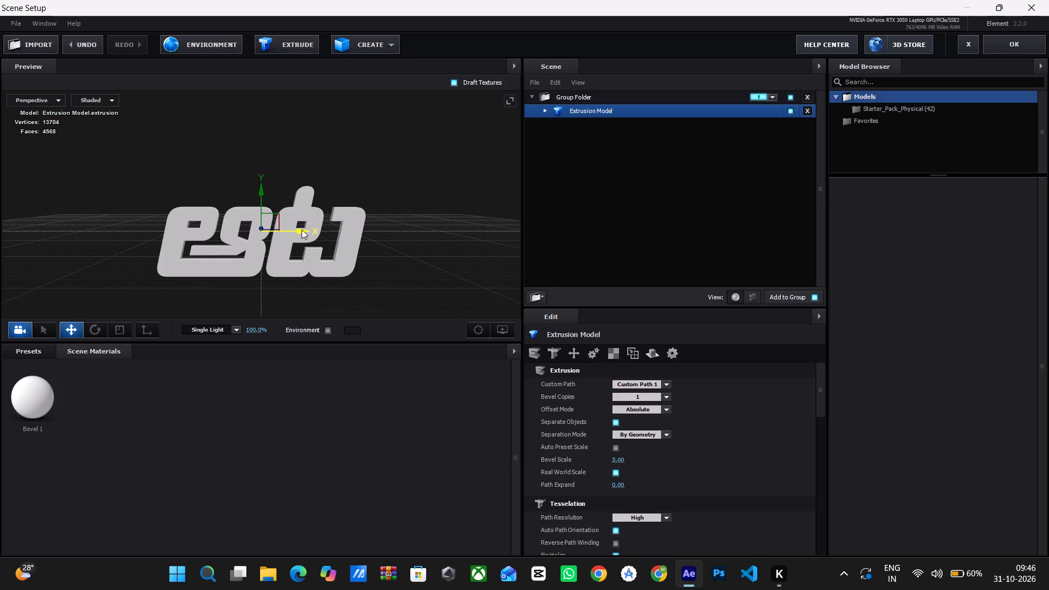
Nudge the ఆట extrusion model slightly upward along the Y axis, keeping it roughly centred along X.
left_click(303, 231)
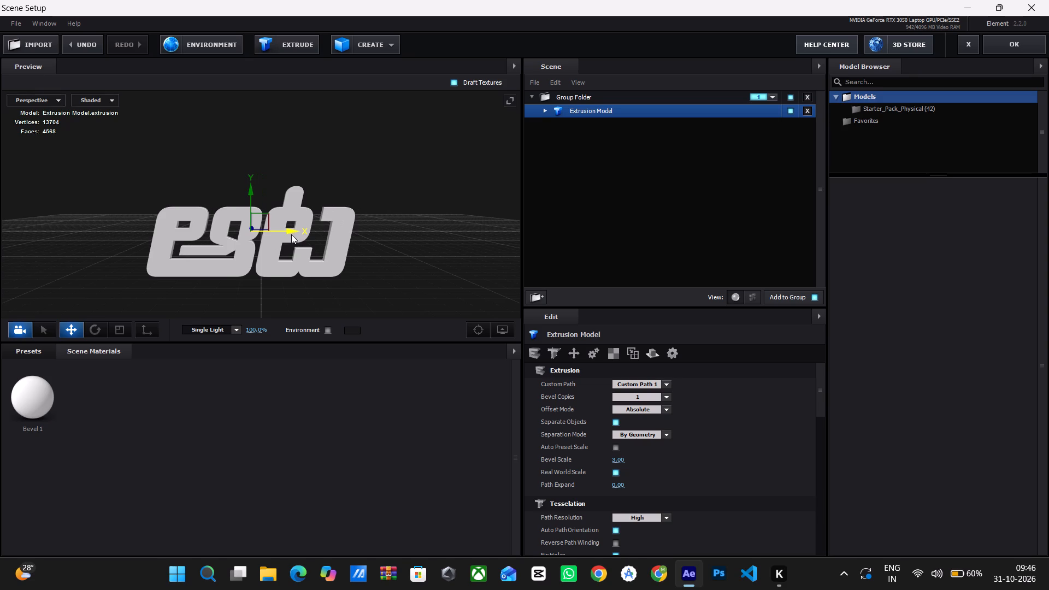
left_click_drag(262, 191, 266, 196)
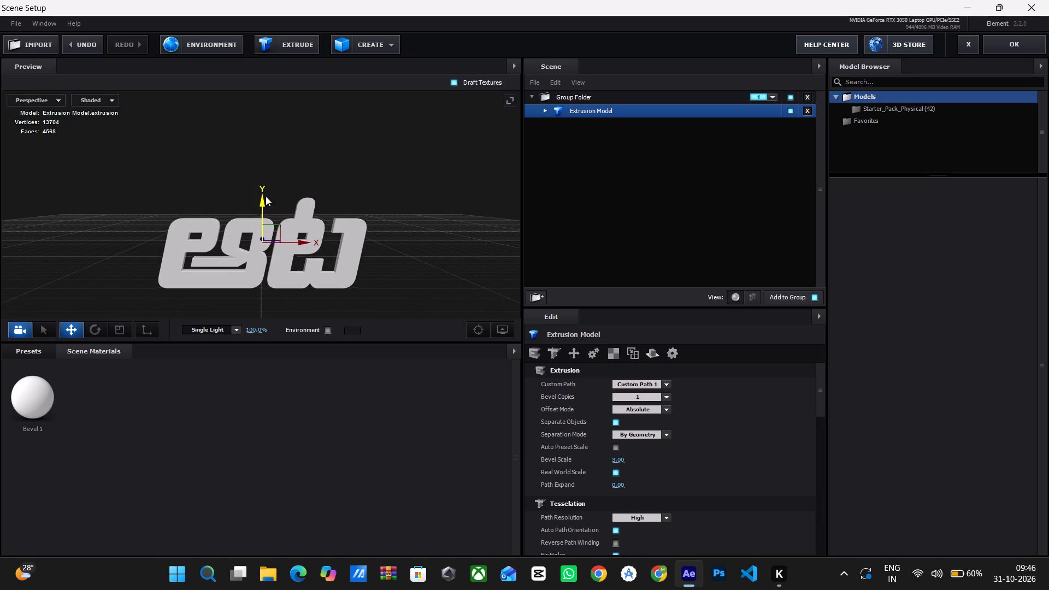
left_click_drag(266, 196, 269, 184)
Switch to scaling and make the ఆట extrusion deeper along the Z axis.
left_click_drag(402, 235, 285, 245)
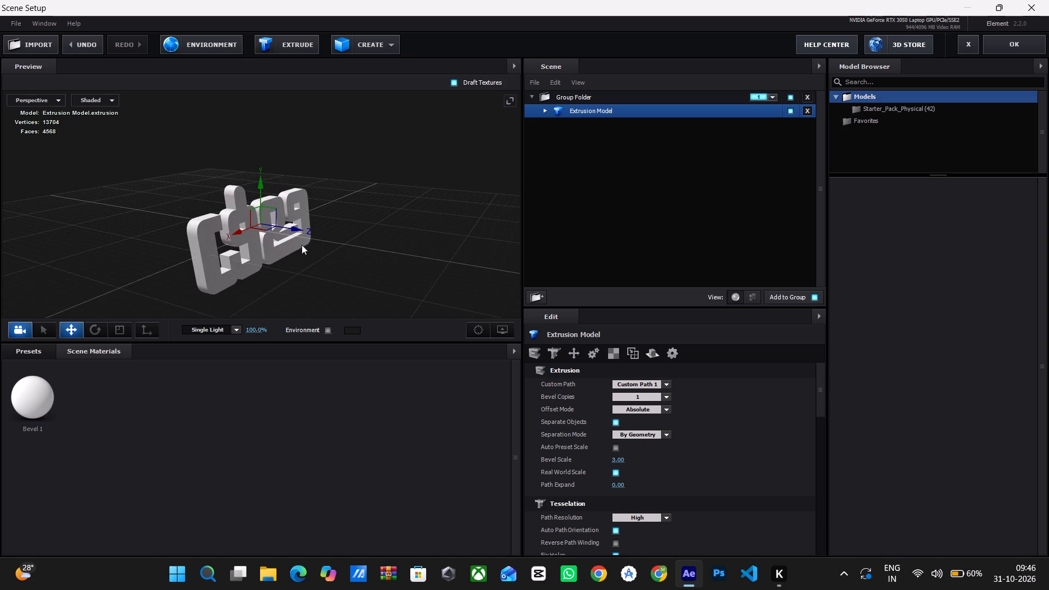
left_click_drag(310, 264, 324, 264)
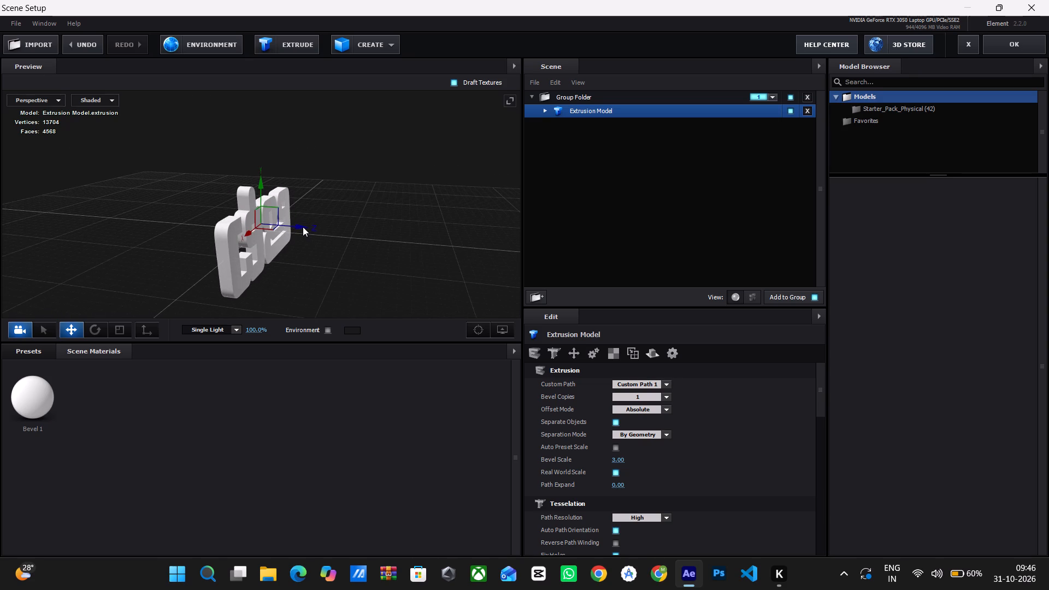
key("r")
left_click_drag(303, 223, 310, 223)
key("r")
key("r")
key("r")
key("r")
key("r")
key("r")
key("r")
key("r")
key("r")
key("r")
key("r")
key("r")
key("r")
key("r")
key("r")
key("r")
key("r")
key("r")
key("r")
key("r")
left_click_drag(321, 249, 441, 246)
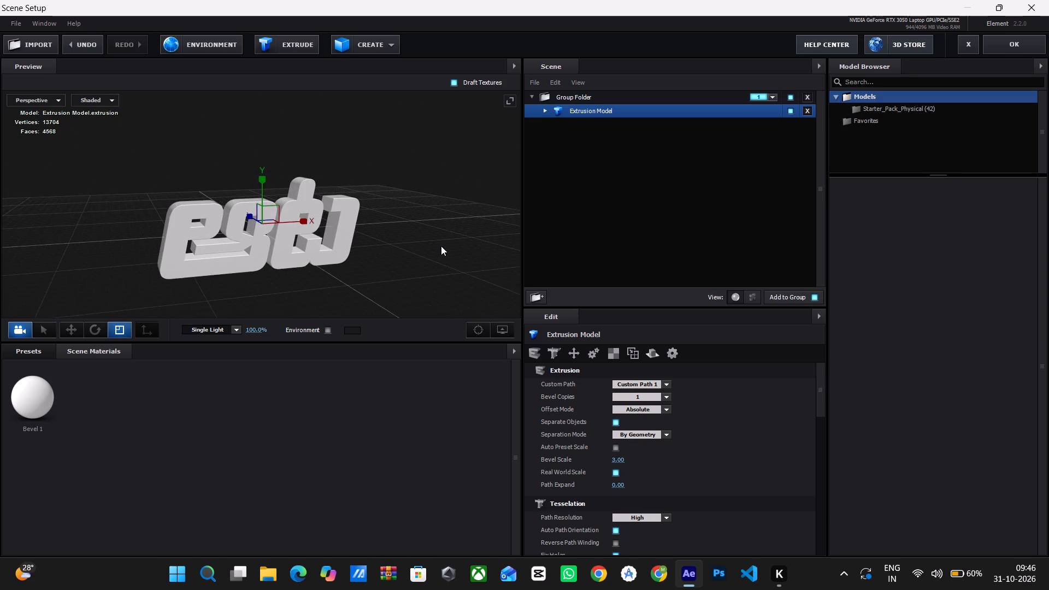
left_click_drag(441, 246, 428, 241)
Scale the ఆట extrusion wider along the X axis.
left_click_drag(304, 221, 313, 225)
key("r")
key("r")
key("r")
key("r")
key("r")
key("r")
key("r")
key("r")
key("r")
key("r")
key("r")
key("r")
key("r")
key("r")
key("r")
key("r")
key("r")
key("r")
key("r")
key("r")
Scale the ఆట extrusion taller along the Y axis.
left_click(260, 191)
left_click_drag(261, 190, 261, 182)
key("r")
key("r")
key("r")
key("r")
key("r")
key("r")
key("r")
key("r")
key("r")
key("r")
key("r")
key("r")
key("r")
key("r")
key("r")
key("r")
key("r")
key("r")
key("r")
key("r")
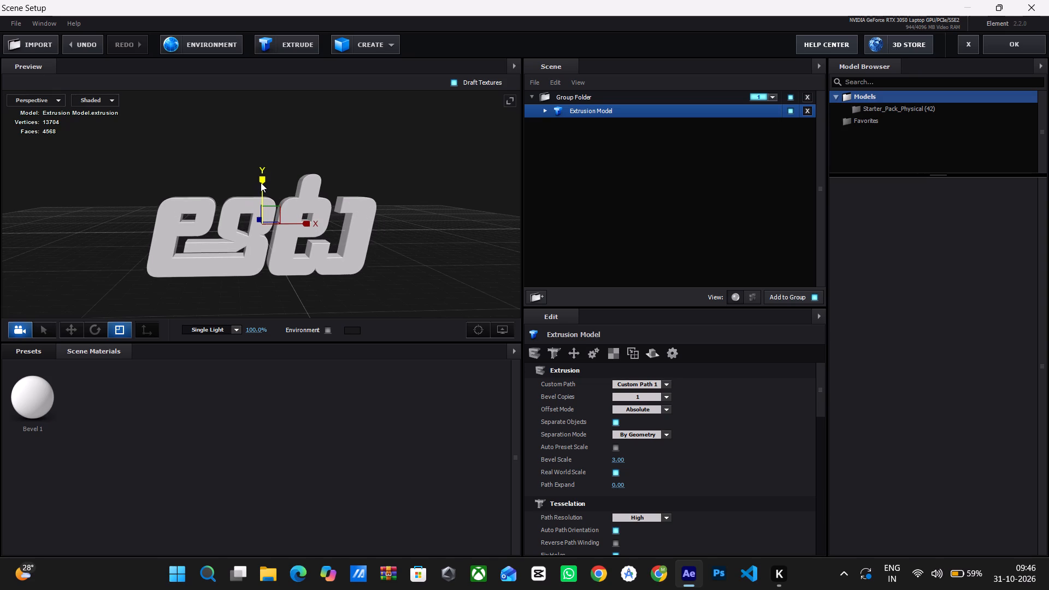
left_click_drag(261, 182, 262, 176)
Readjust the ఆట extrusion's width along the X axis, ending slightly narrower.
left_click_drag(300, 219, 309, 222)
key("r")
key("r")
key("r")
key("r")
key("r")
key("r")
key("r")
key("r")
key("r")
key("r")
key("r")
key("r")
key("r")
key("r")
key("r")
key("r")
key("r")
key("r")
key("r")
key("r")
left_click_drag(303, 220, 290, 223)
left_click_drag(396, 208, 382, 200)
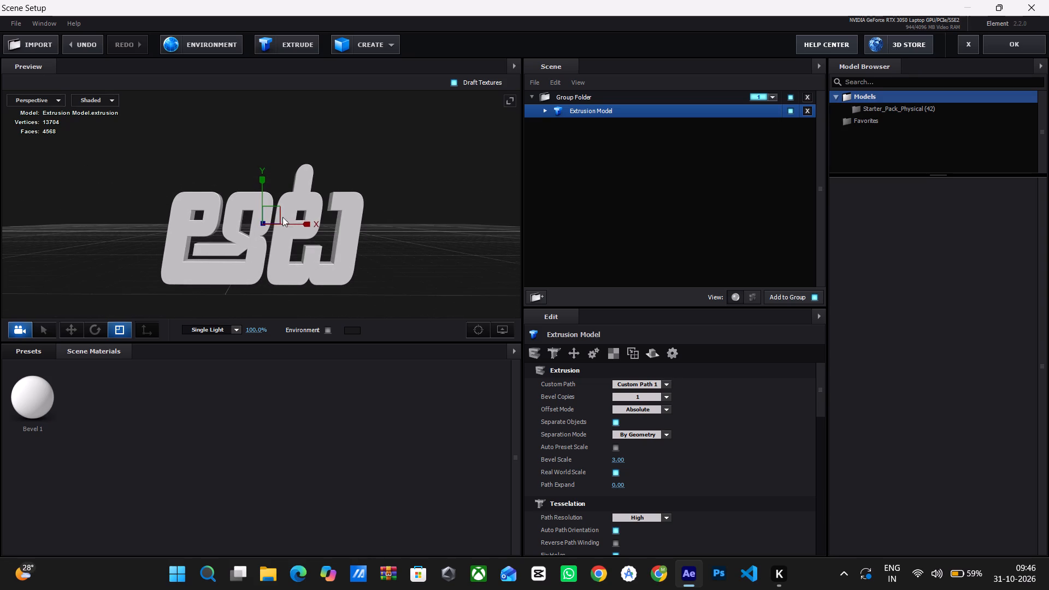
Rescale the ఆట extrusion along the Z axis, trying thicker and thinner depths and ending with a moderately thick one.
left_click_drag(421, 201, 300, 218)
left_click_drag(303, 233, 310, 234)
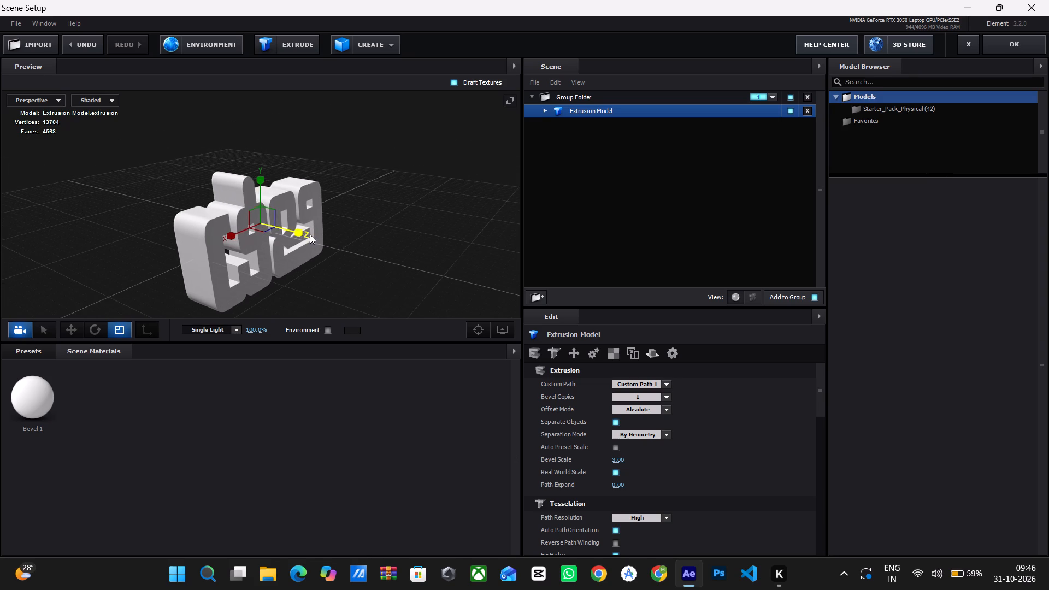
left_click_drag(310, 234, 313, 236)
left_click_drag(341, 237, 475, 217)
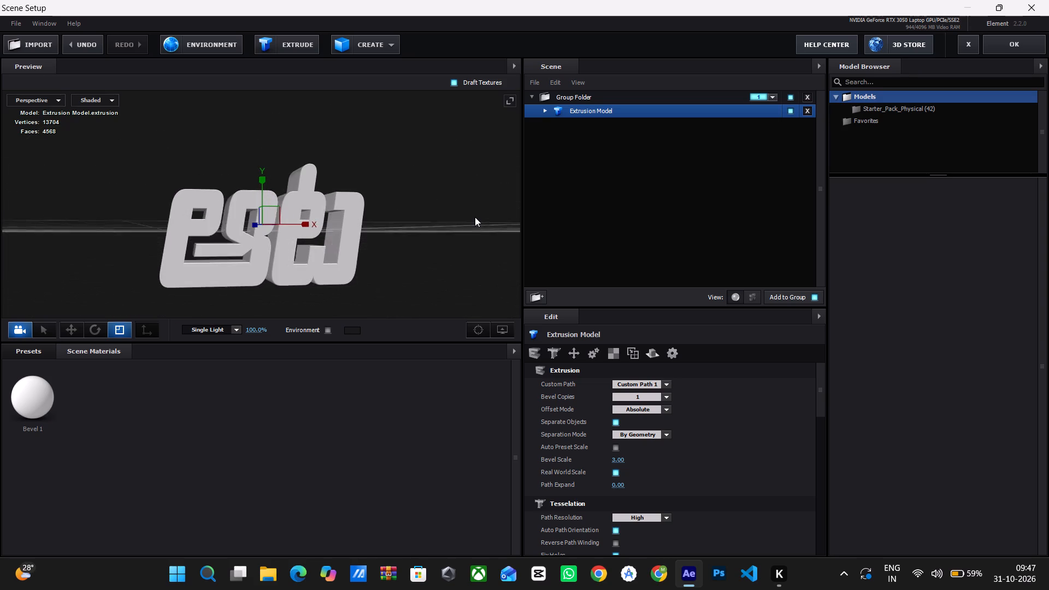
left_click_drag(475, 217, 473, 222)
left_click_drag(407, 229, 320, 244)
left_click_drag(361, 226, 343, 228)
left_click_drag(311, 226, 303, 227)
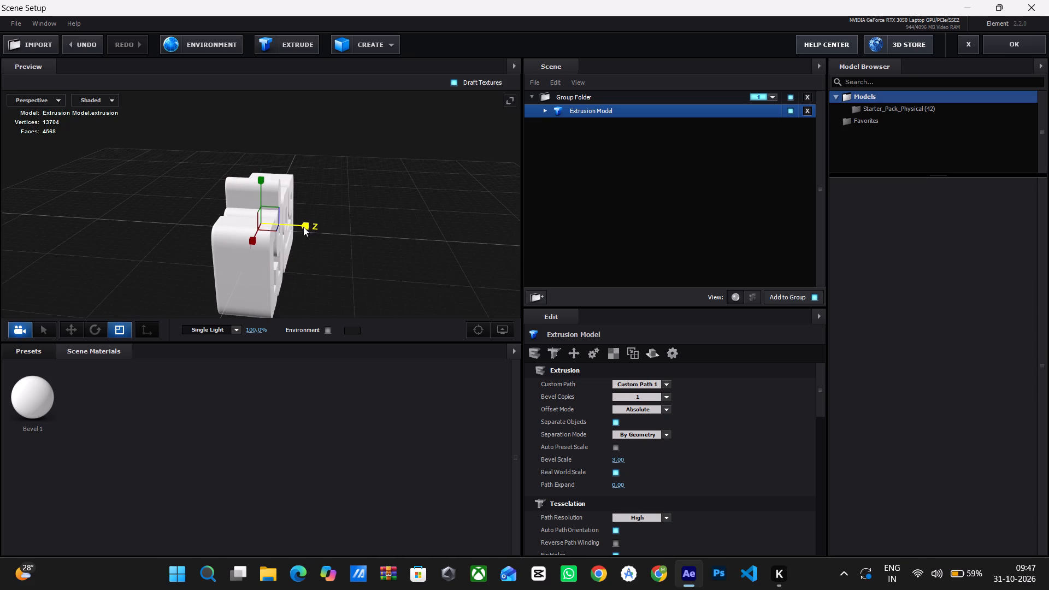
left_click_drag(303, 227, 291, 232)
left_click_drag(301, 253, 396, 245)
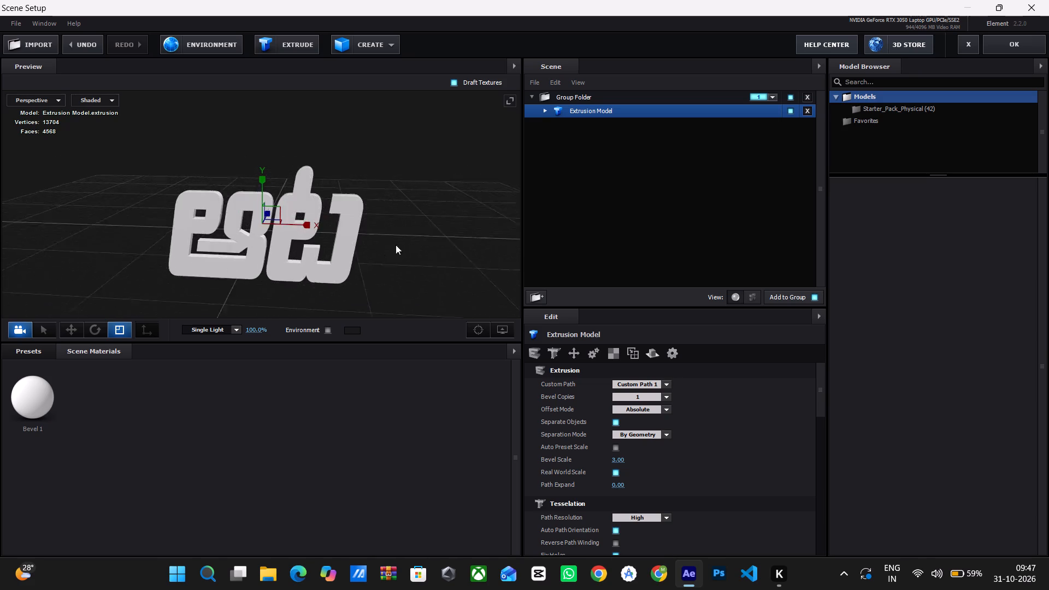
left_click_drag(396, 245, 408, 244)
left_click_drag(408, 244, 310, 260)
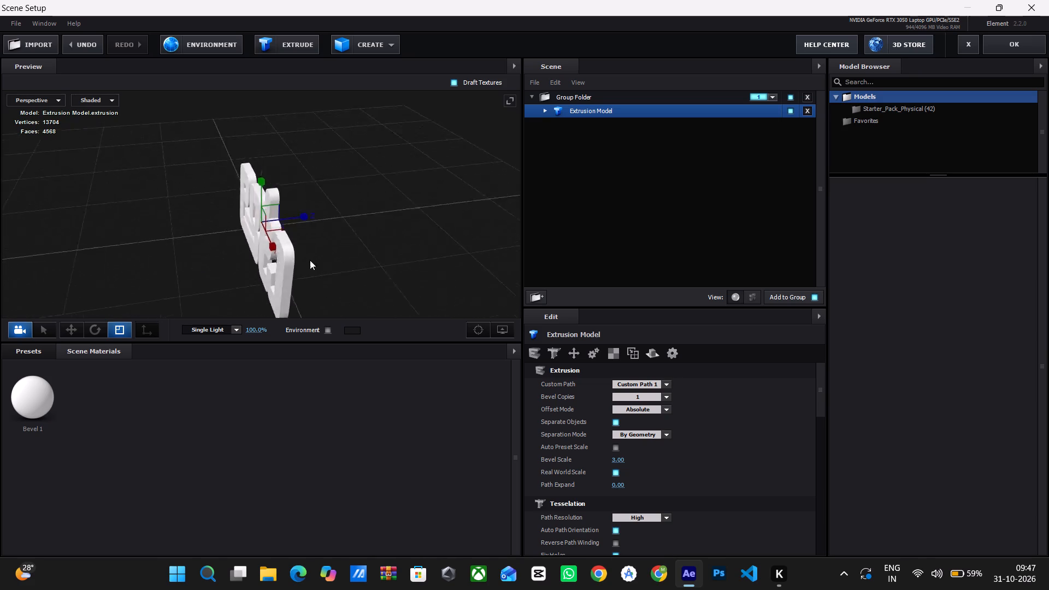
left_click_drag(310, 260, 274, 256)
left_click_drag(297, 233, 304, 235)
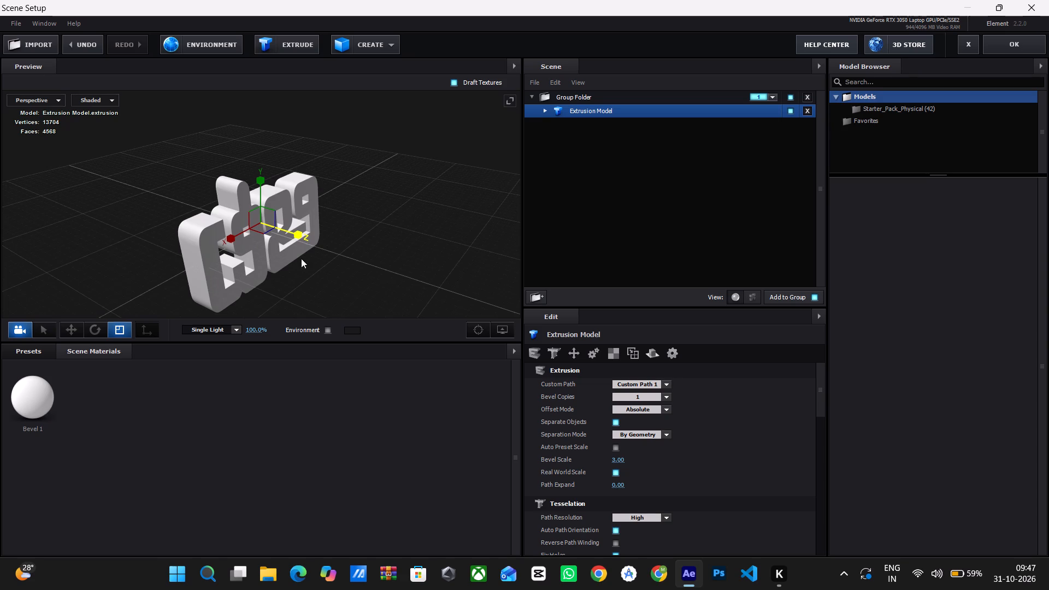
left_click_drag(300, 268, 429, 251)
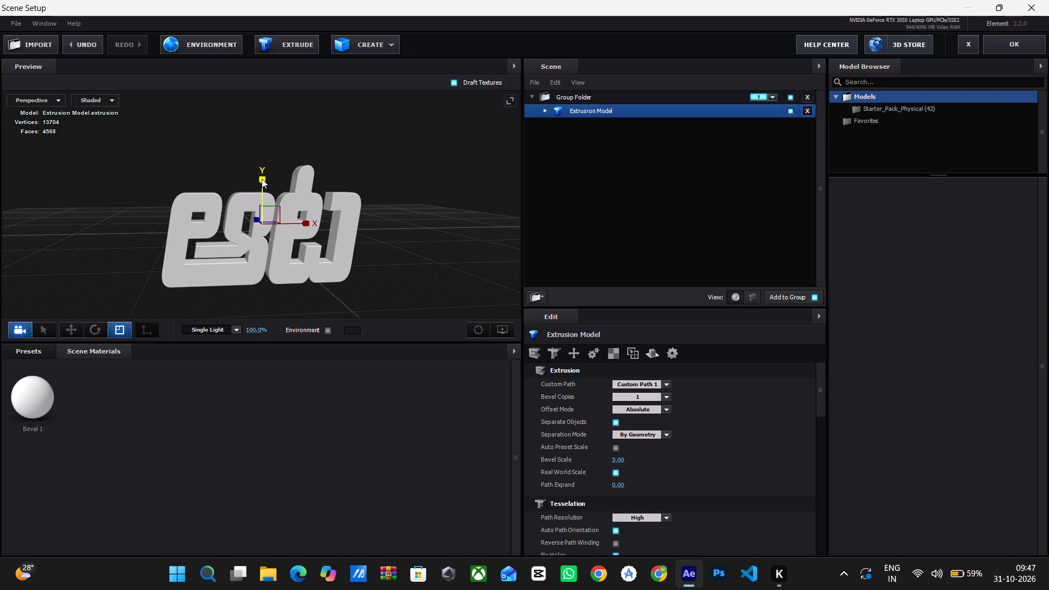
Scale the ఆట extrusion slightly taller along Y and noticeably wider along X.
left_click_drag(262, 179, 267, 175)
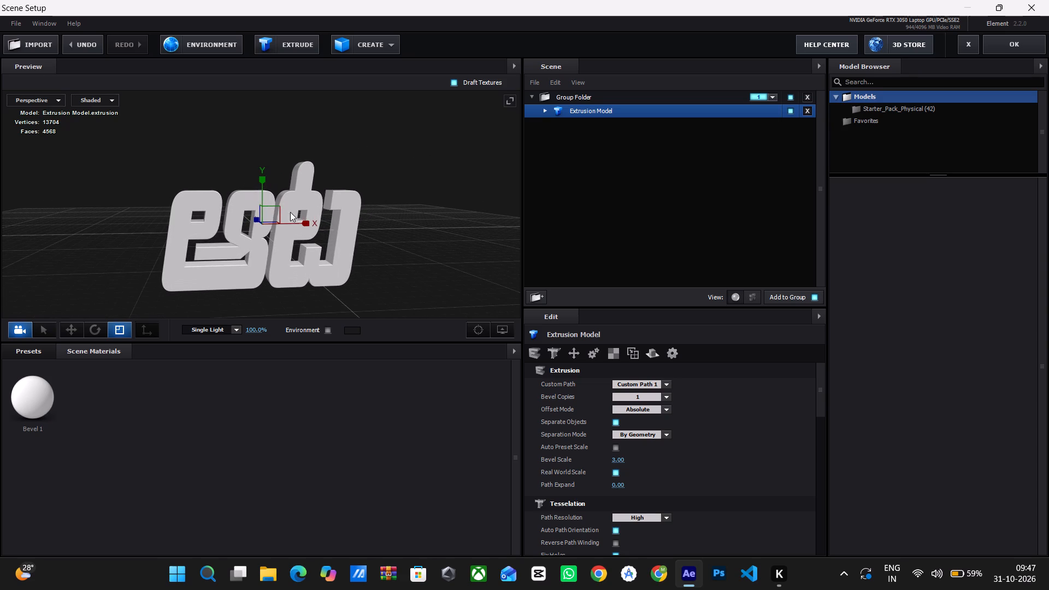
left_click_drag(301, 223, 295, 225)
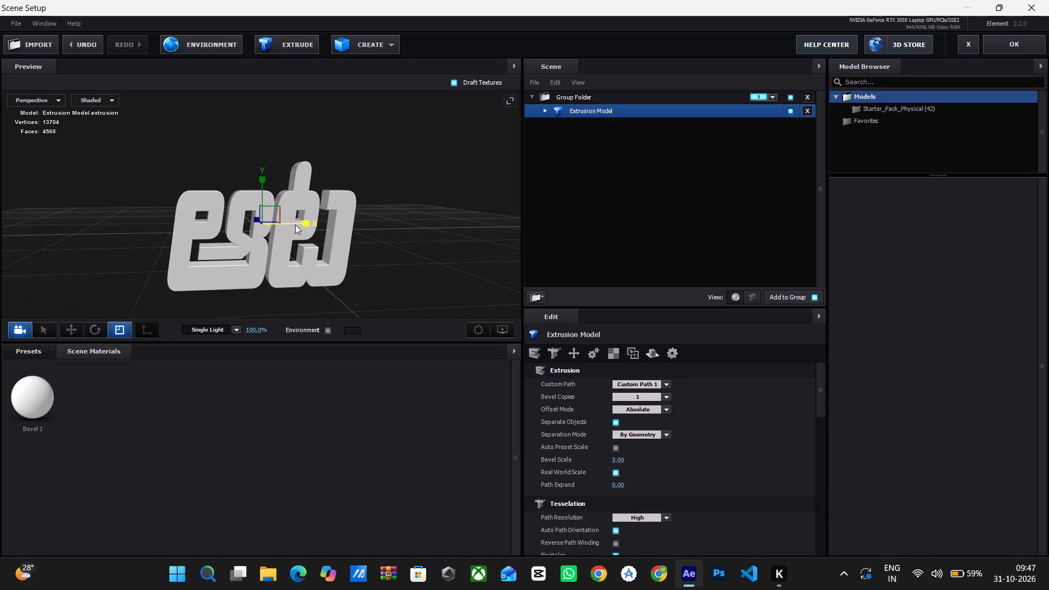
left_click_drag(295, 225, 326, 220)
left_click_drag(340, 247, 307, 240)
left_click_drag(361, 289, 388, 293)
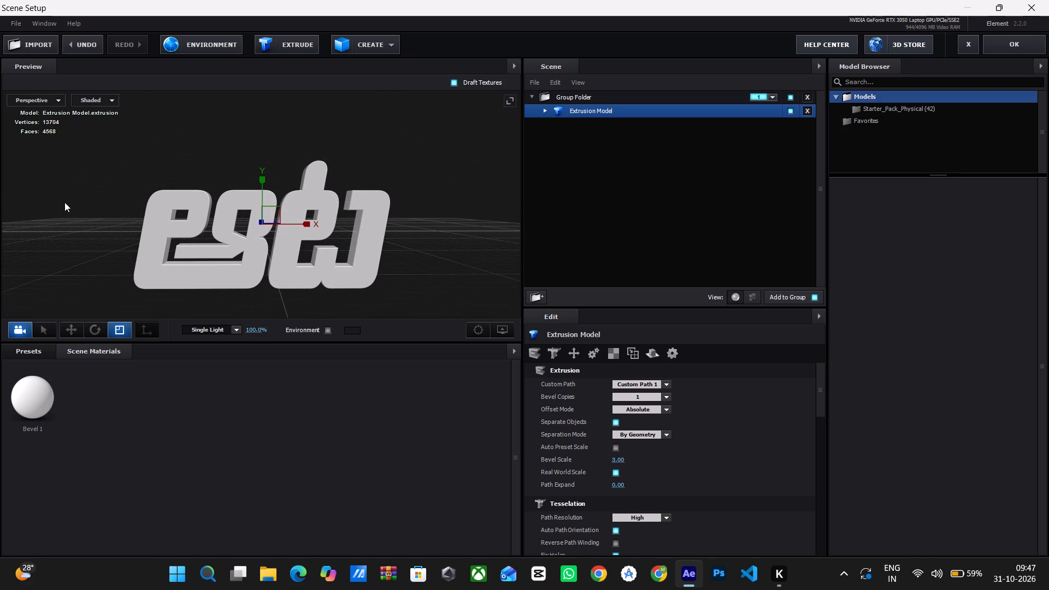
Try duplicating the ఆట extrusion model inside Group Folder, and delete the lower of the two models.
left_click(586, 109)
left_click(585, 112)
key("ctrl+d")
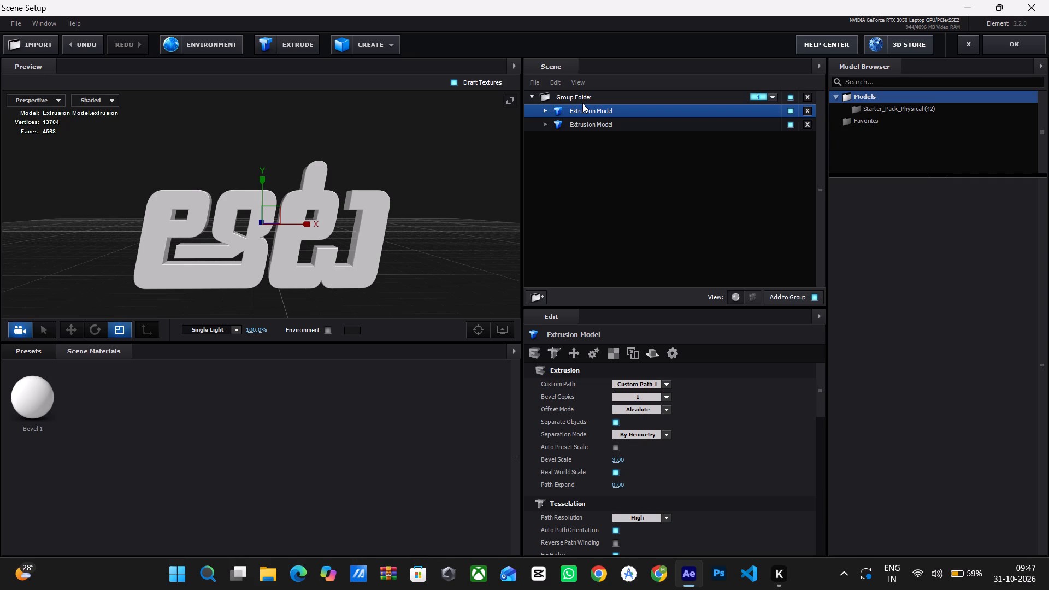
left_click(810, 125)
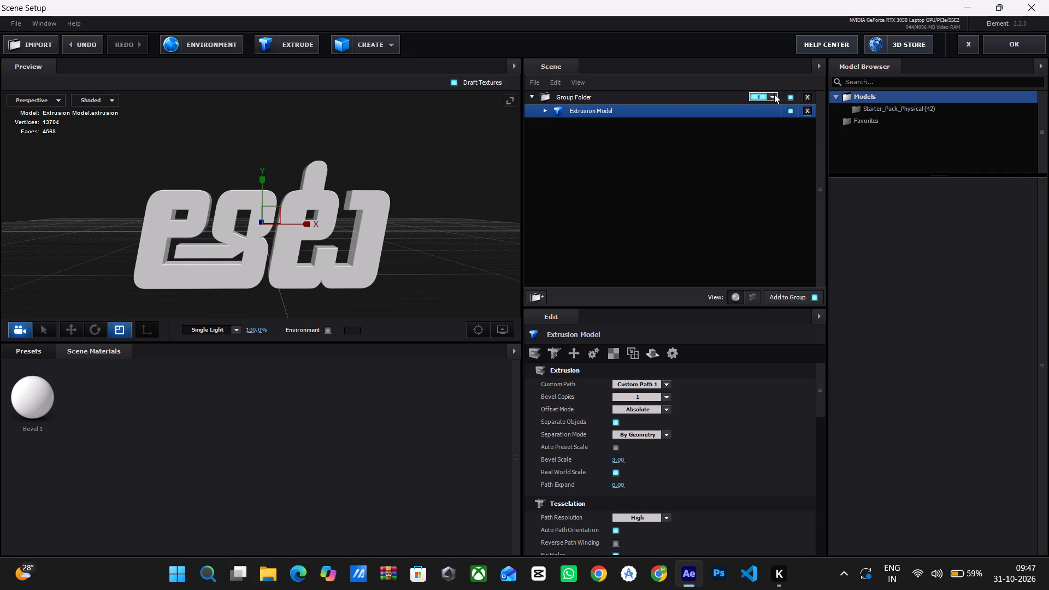
Collapse and duplicate the whole Group Folder containing the ఆట extrusion.
left_click(775, 95)
left_click(675, 172)
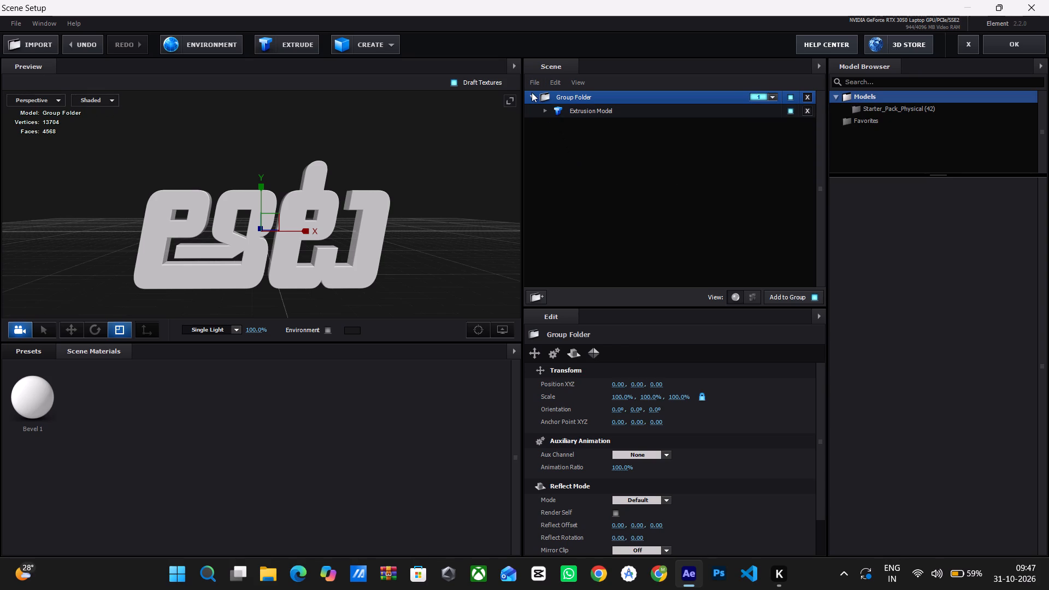
left_click(532, 96)
left_click(572, 95)
key("ctrl+d")
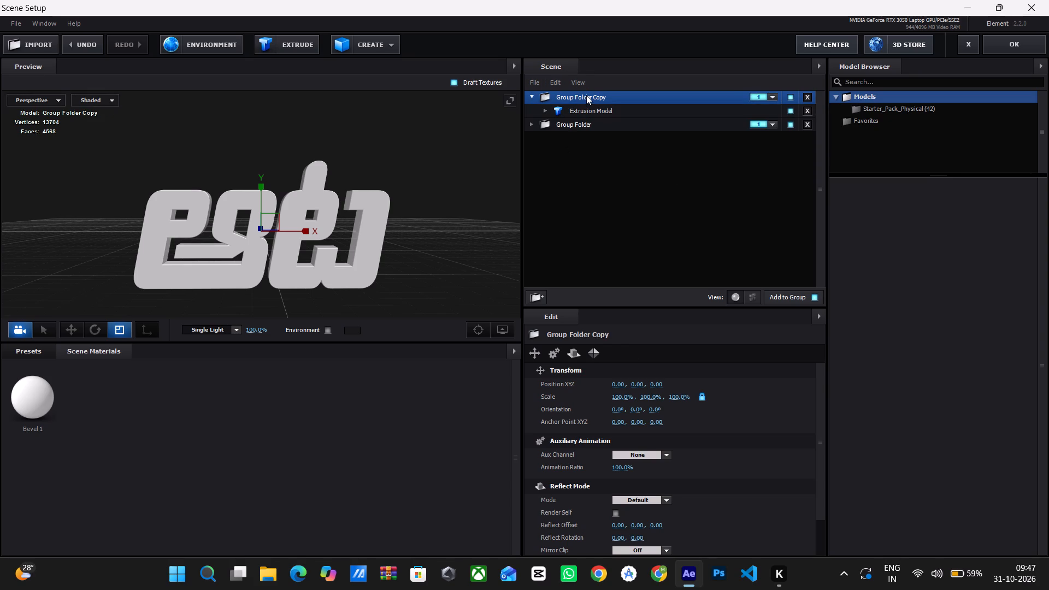
Rename the duplicated Group Folder Copy as v.
left_click(586, 95)
key("Return")
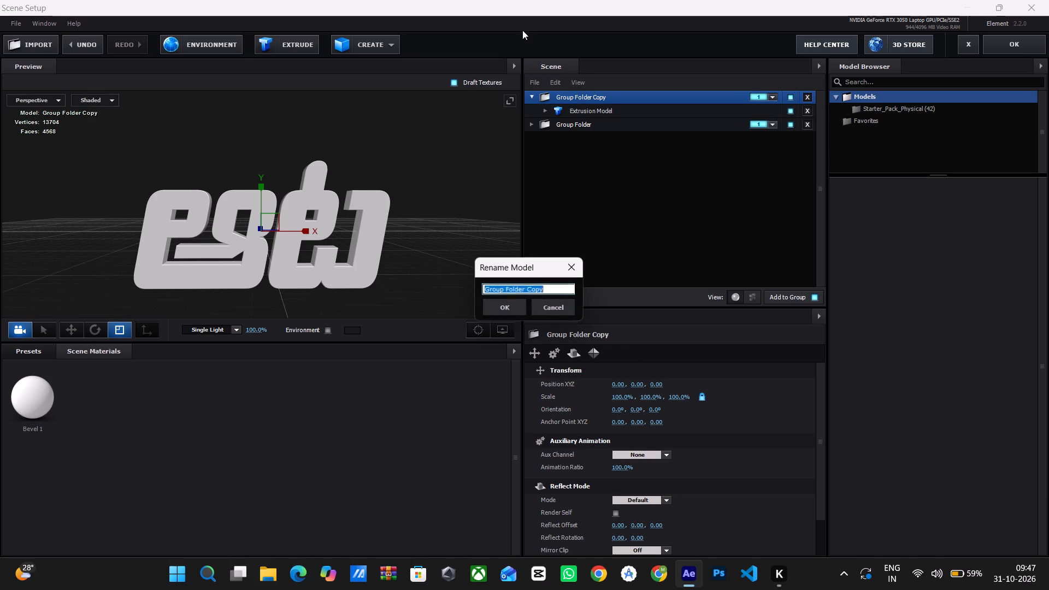
key("BackSpace")
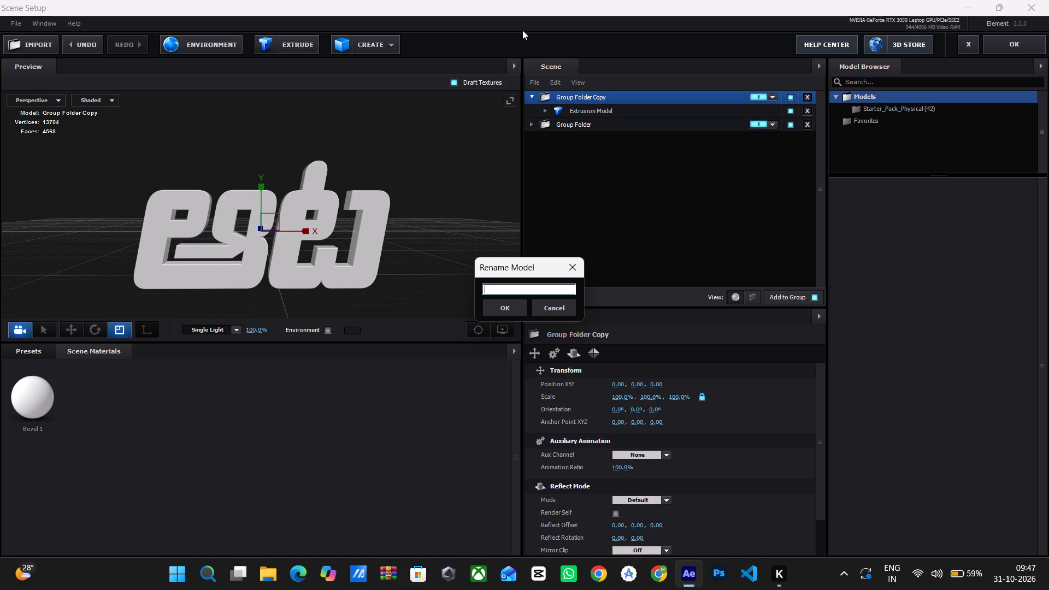
type("vi")
key("BackSpace")
key("Return")
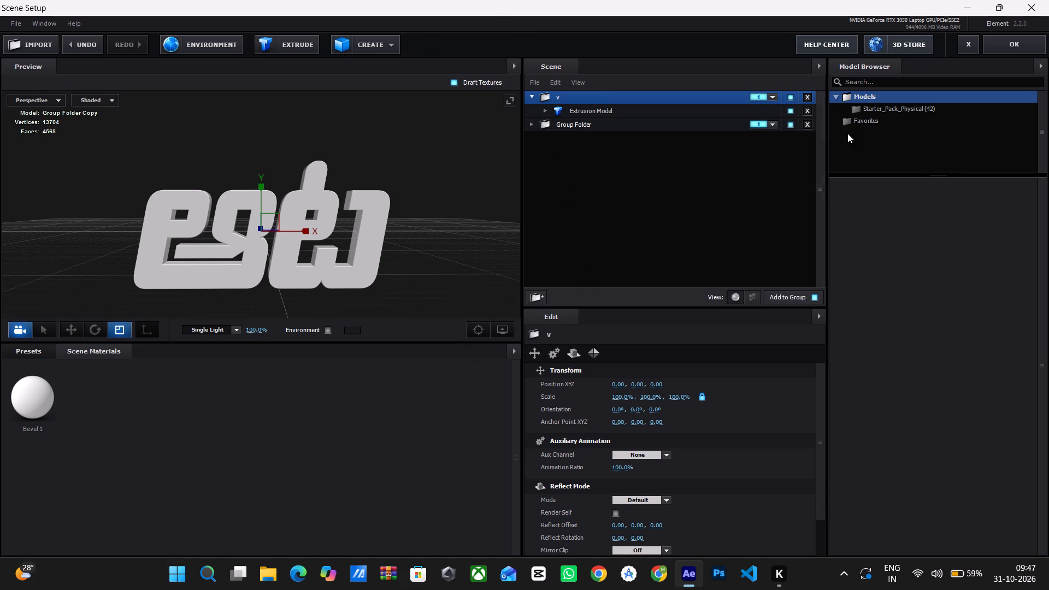
Collapse the v folder and move it below Group Folder in the scene list.
left_click(546, 107)
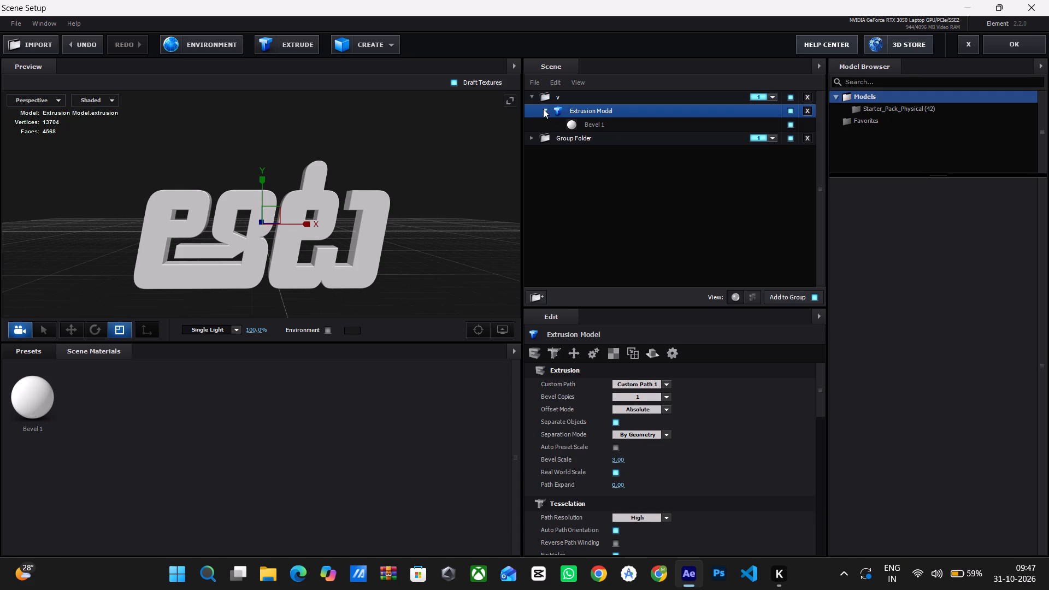
left_click(543, 109)
left_click(531, 96)
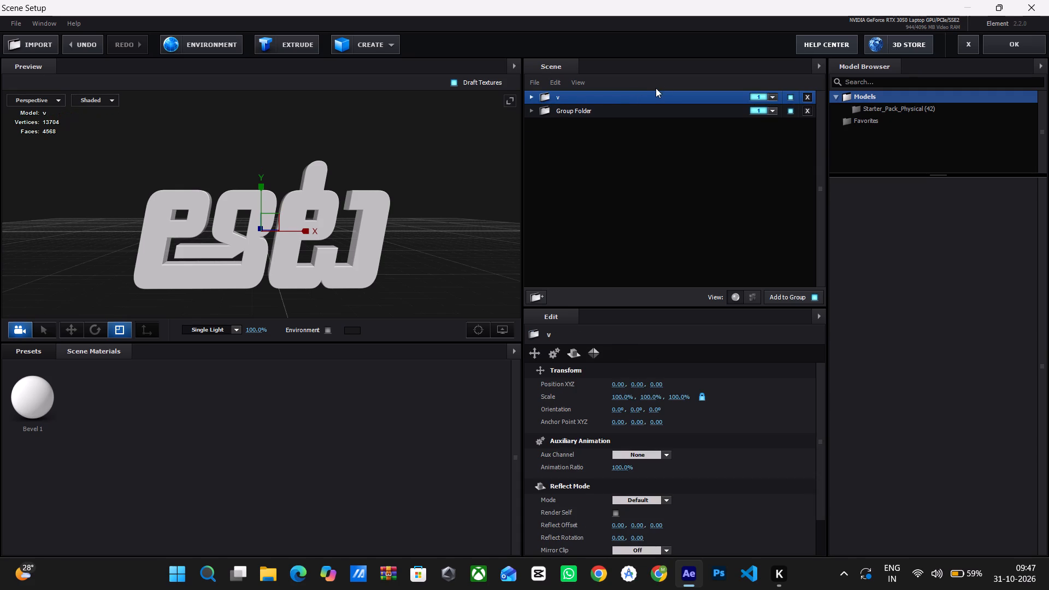
left_click_drag(602, 97, 606, 120)
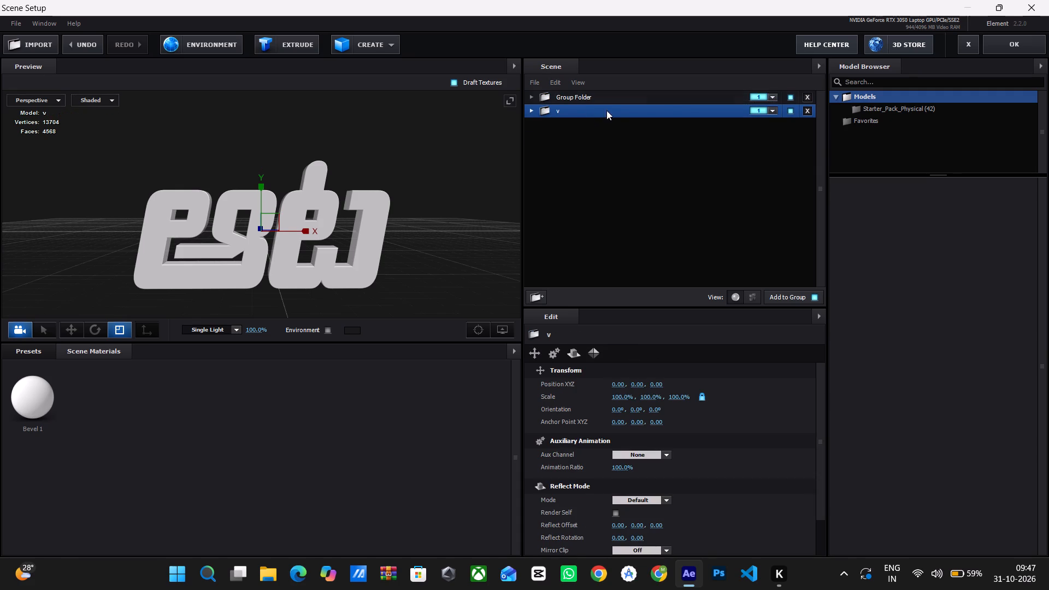
Assign the v folder to group 2.
left_click(773, 110)
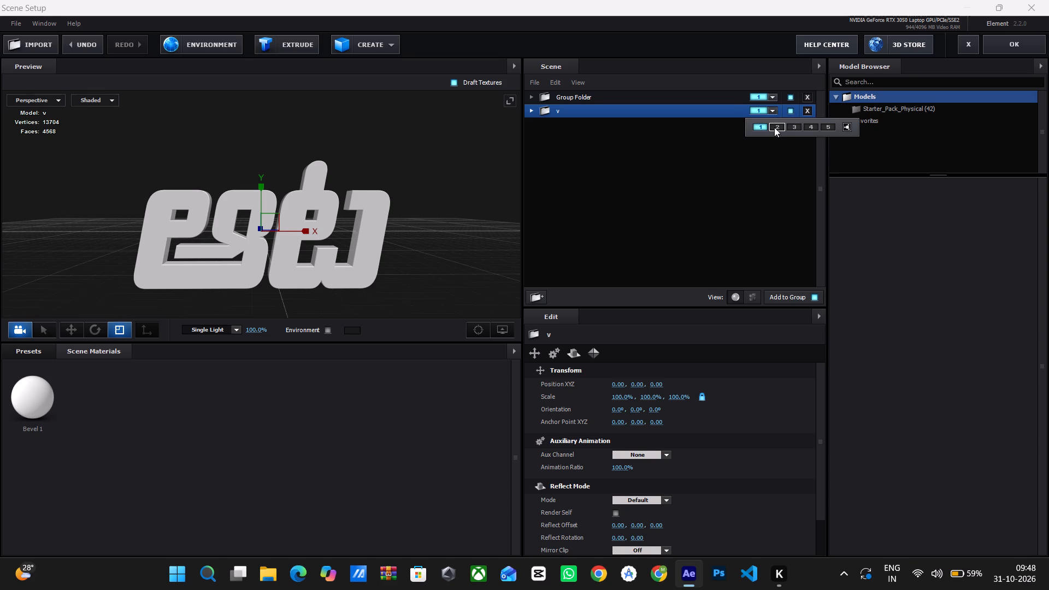
left_click(774, 127)
left_click(595, 166)
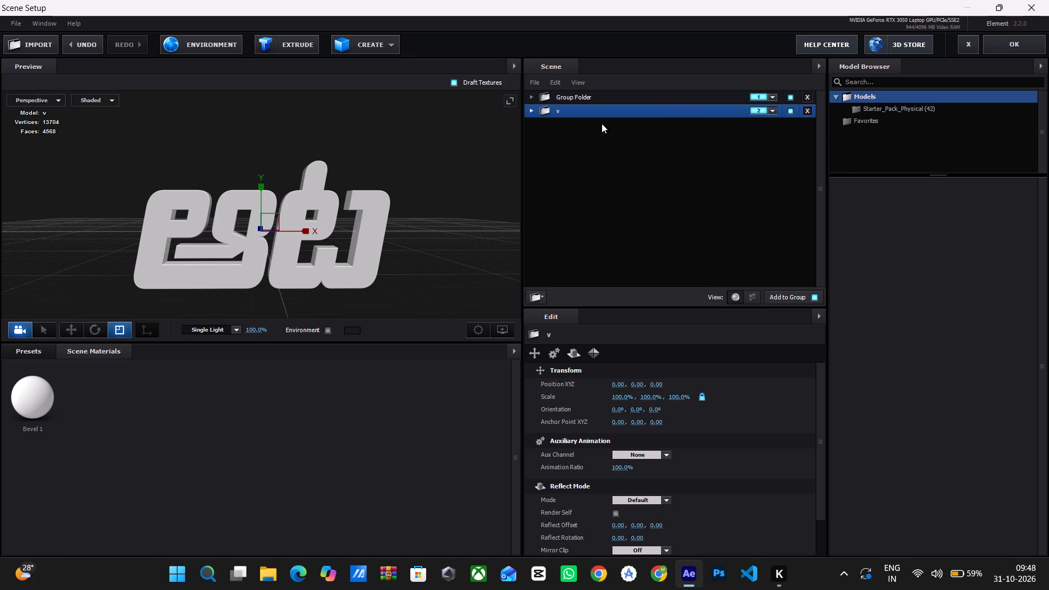
Set the custom path of the extrusion model in the v folder to Custom Path 2.
left_click(549, 112)
left_click(533, 108)
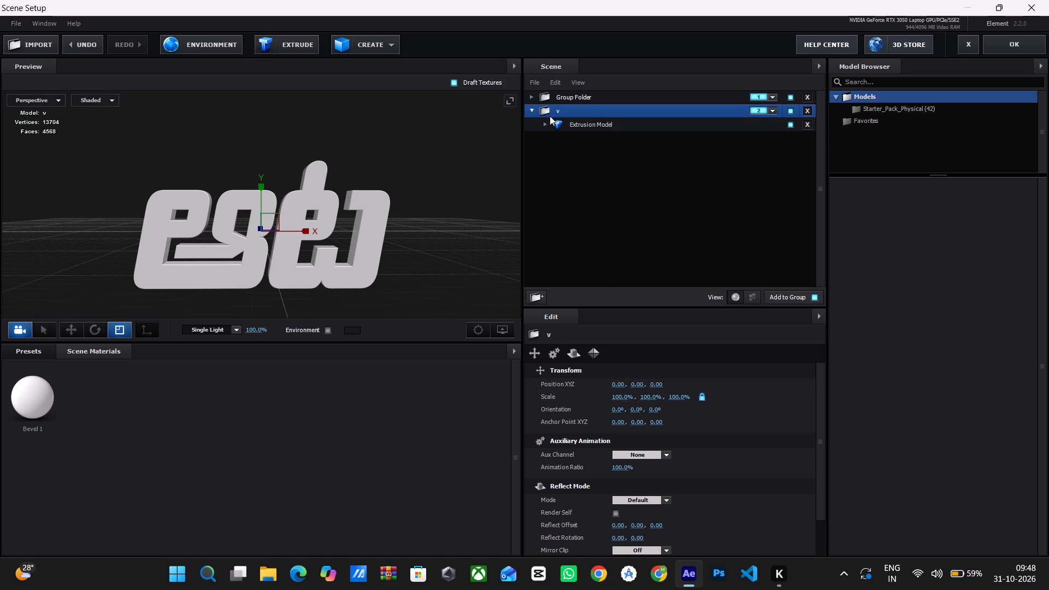
left_click(559, 121)
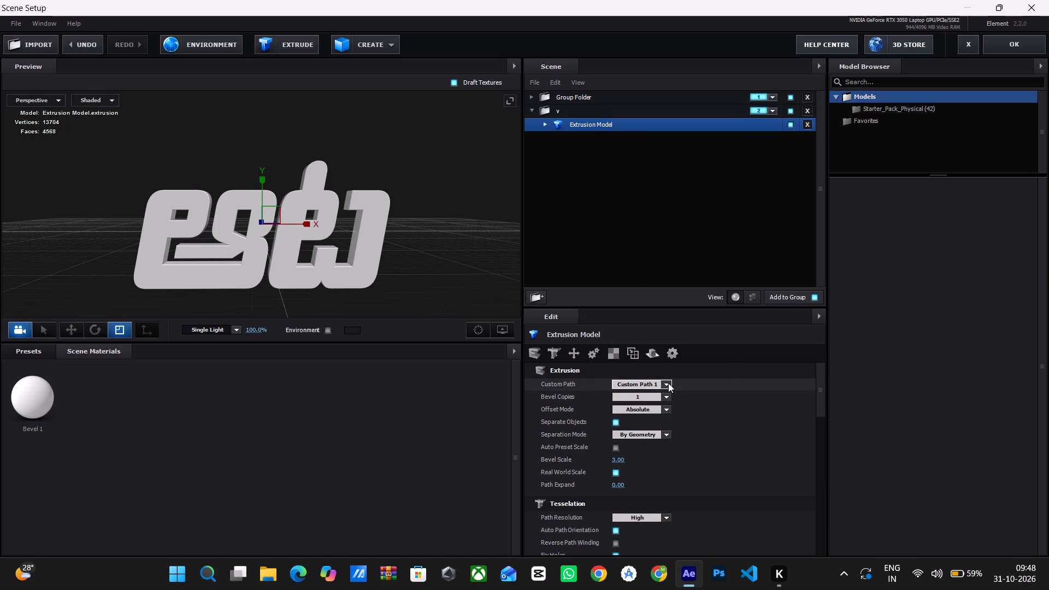
left_click(668, 383)
left_click(628, 182)
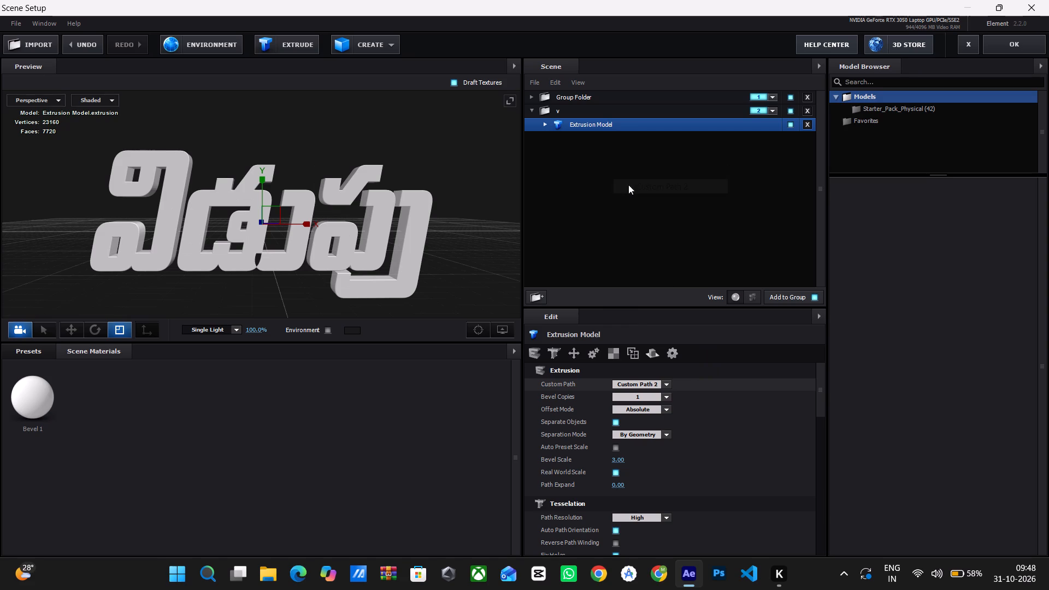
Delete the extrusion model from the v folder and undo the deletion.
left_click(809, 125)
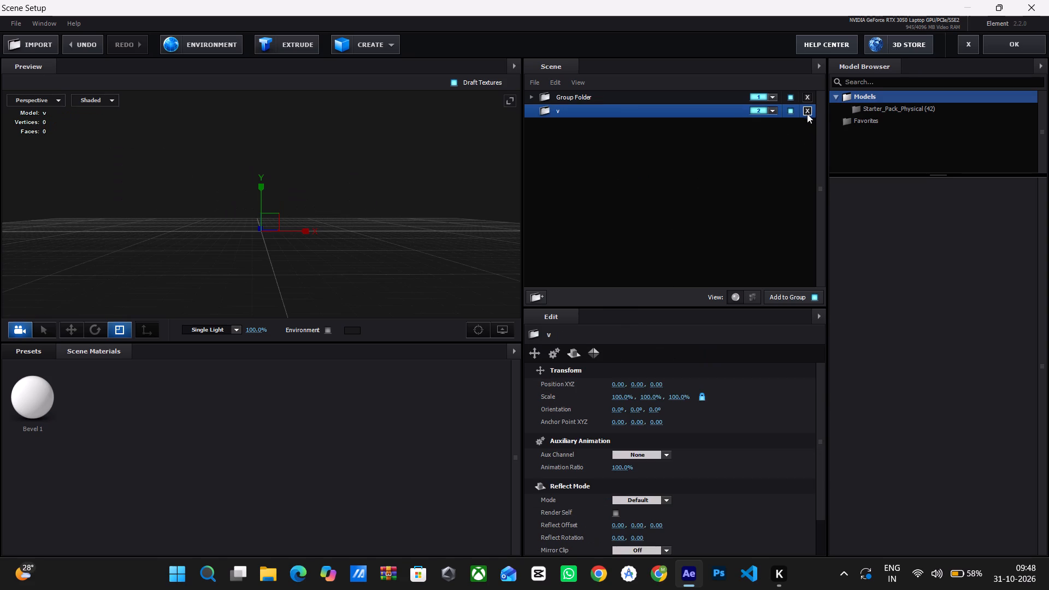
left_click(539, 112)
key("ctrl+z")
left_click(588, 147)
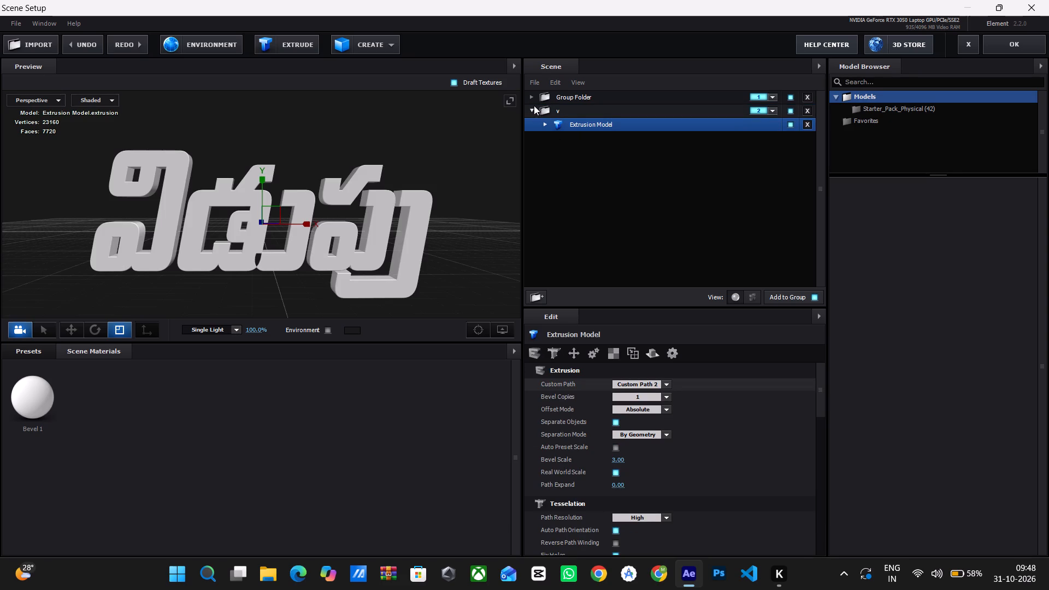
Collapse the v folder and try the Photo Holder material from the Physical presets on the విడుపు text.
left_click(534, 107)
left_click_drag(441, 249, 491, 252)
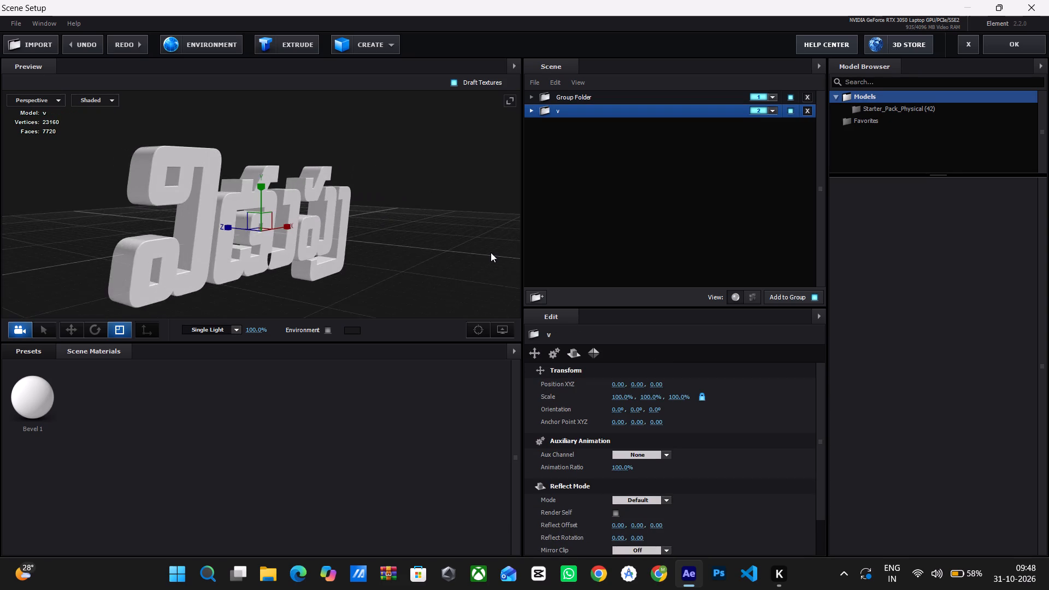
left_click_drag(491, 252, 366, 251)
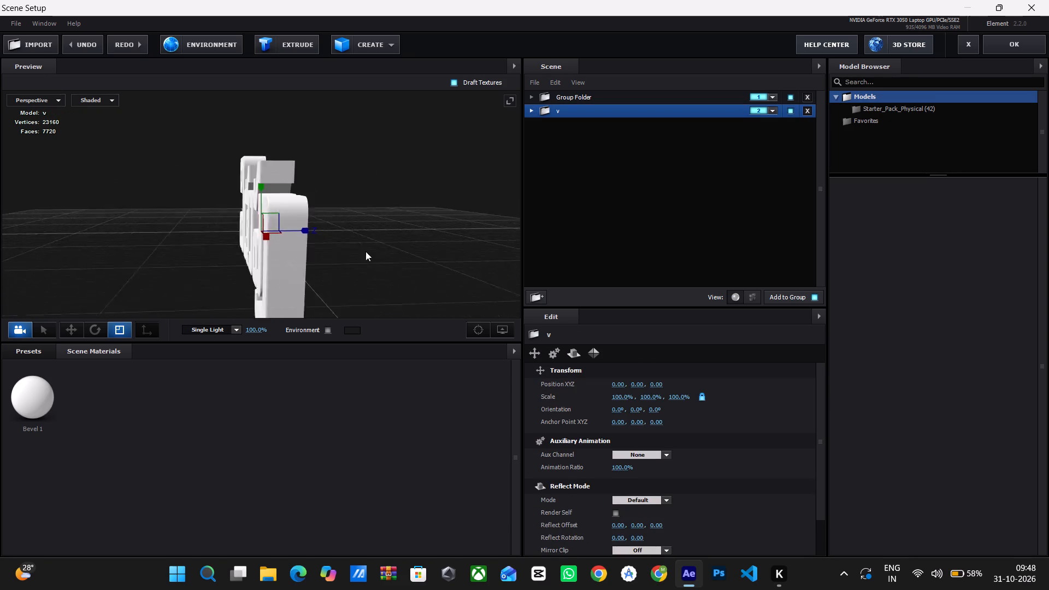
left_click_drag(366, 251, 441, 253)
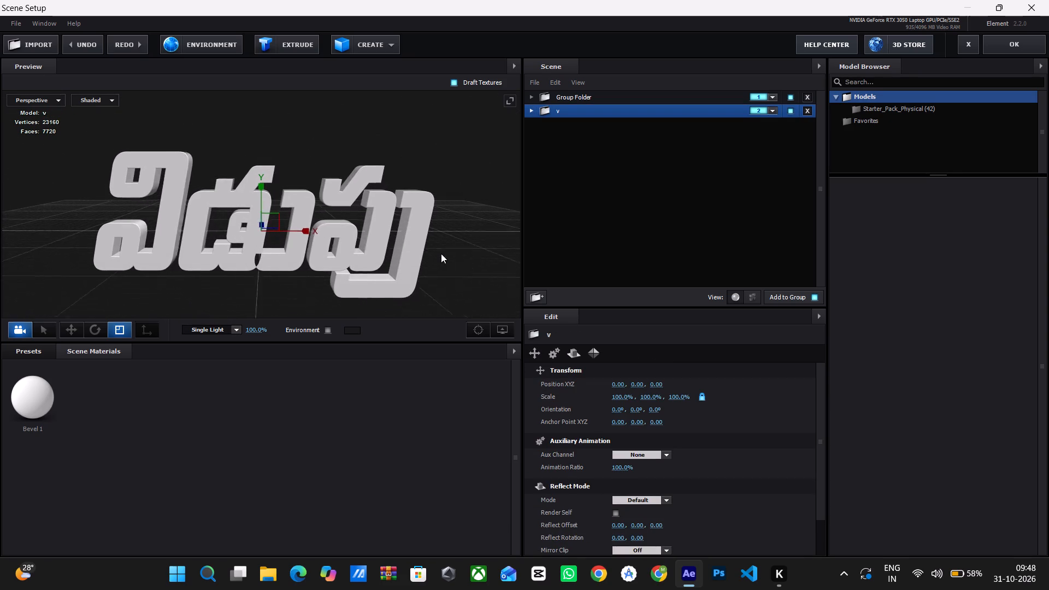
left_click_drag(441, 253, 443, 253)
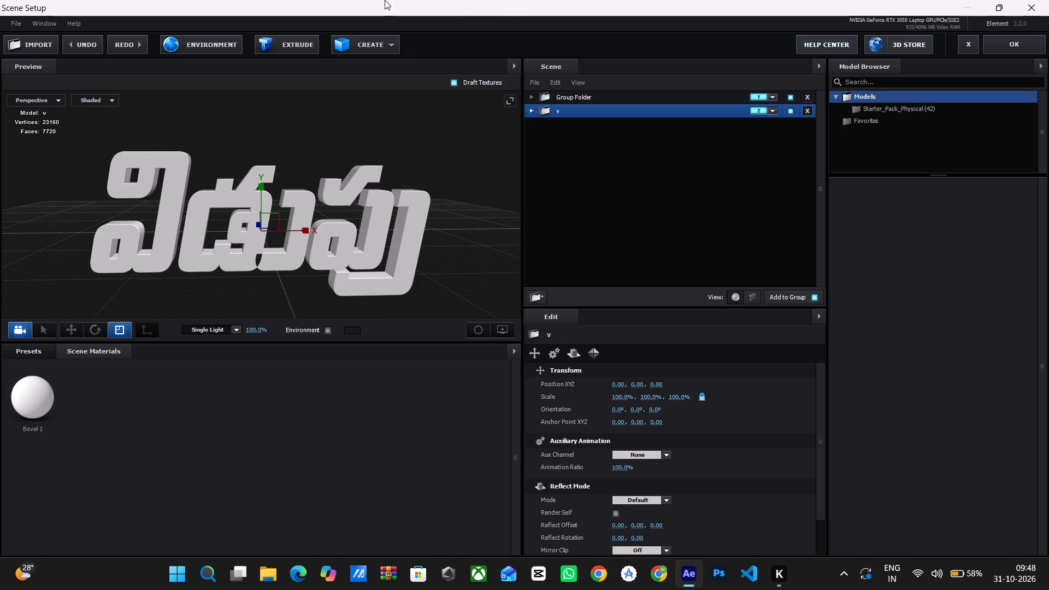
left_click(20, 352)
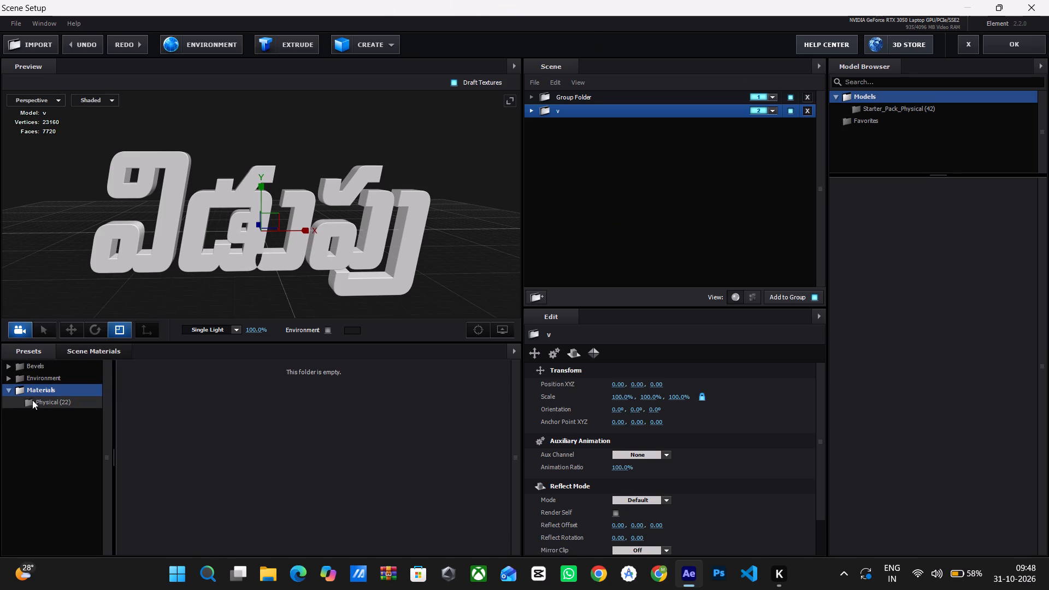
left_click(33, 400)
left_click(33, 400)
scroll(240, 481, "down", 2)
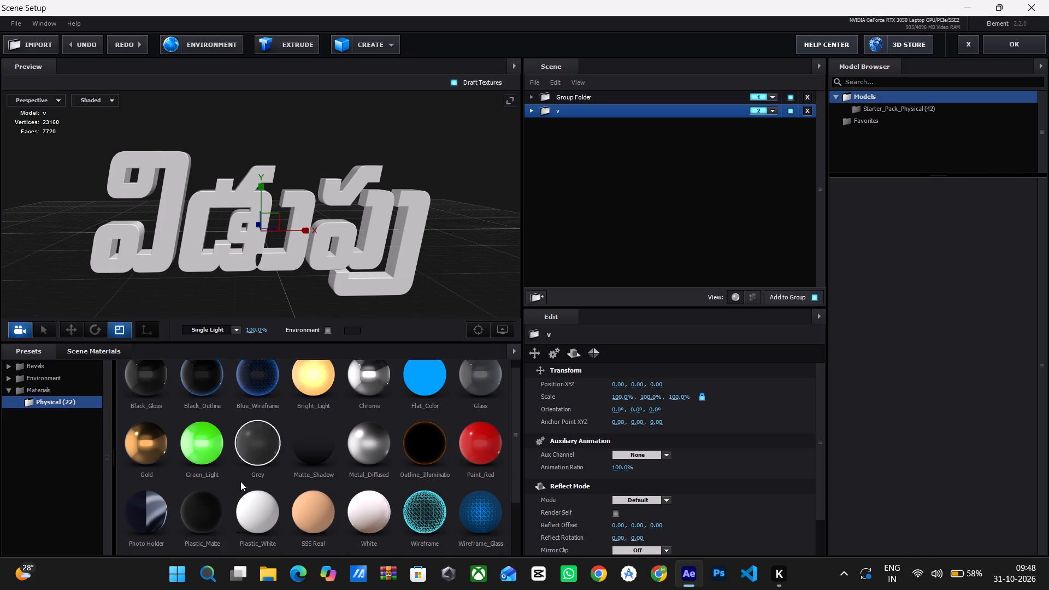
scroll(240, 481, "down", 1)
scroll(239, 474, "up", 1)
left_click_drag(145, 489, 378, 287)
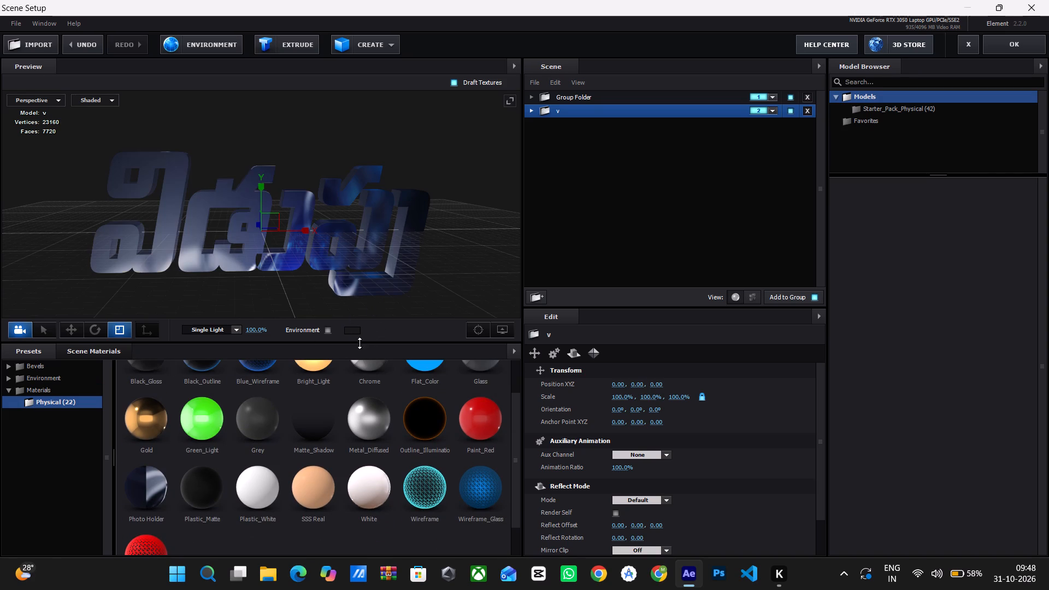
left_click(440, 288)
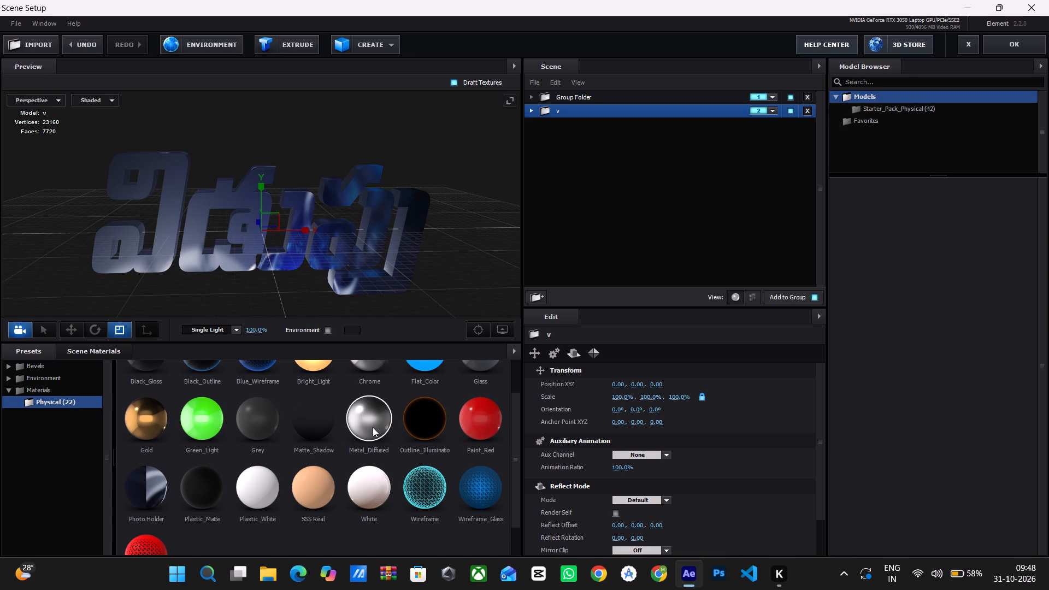
Apply the Metal_Diffused material to the విడుపు text and view it from an angle.
left_click_drag(372, 426, 364, 284)
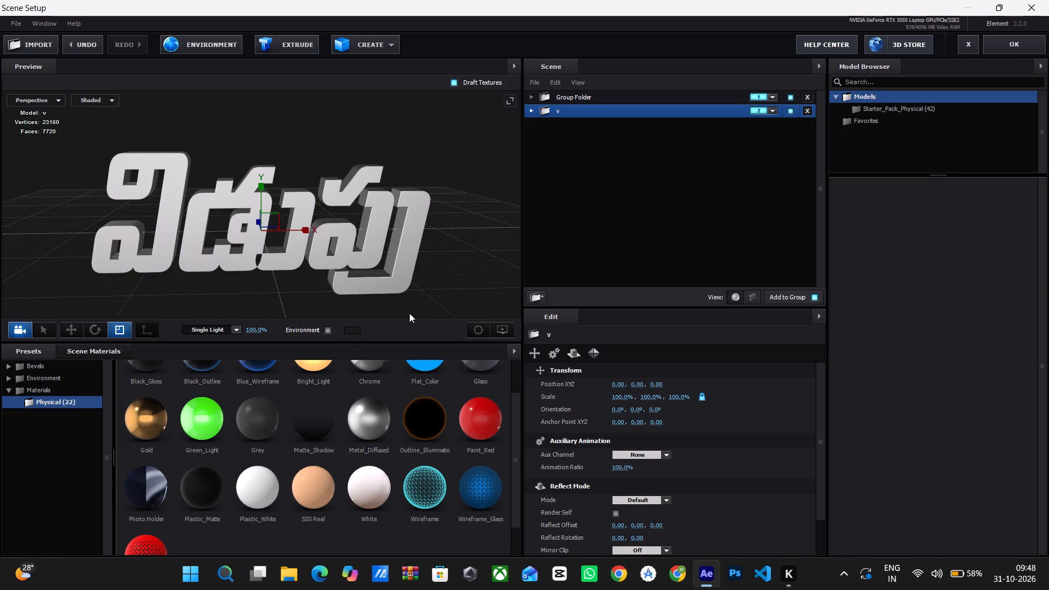
left_click_drag(436, 288, 446, 297)
left_click_drag(444, 293, 459, 279)
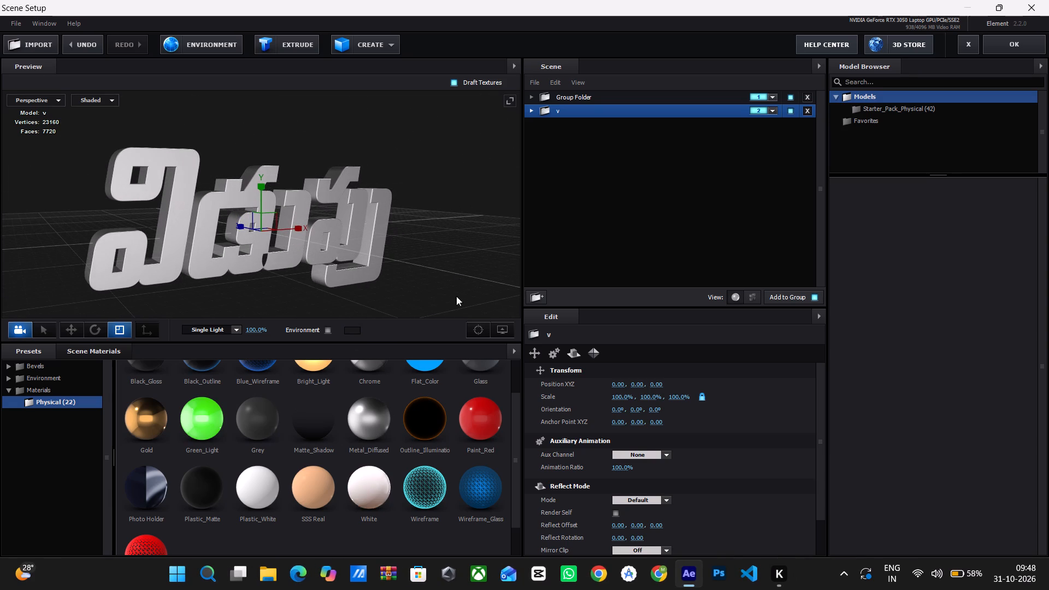
Apply the Metal_Diffused material to the ఆట text in Group Folder.
scroll(337, 426, "up", 2)
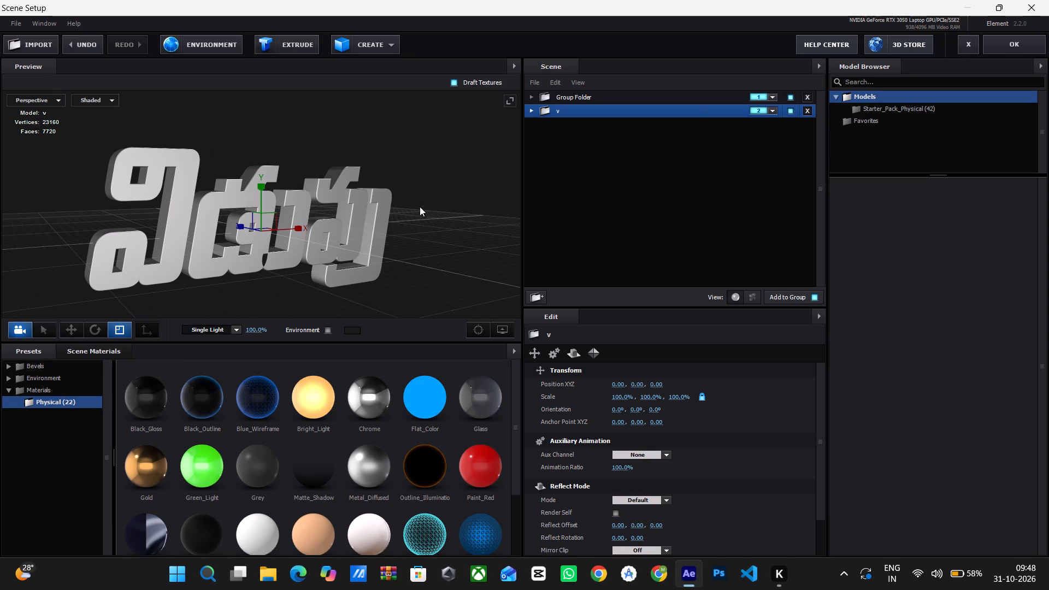
left_click(571, 95)
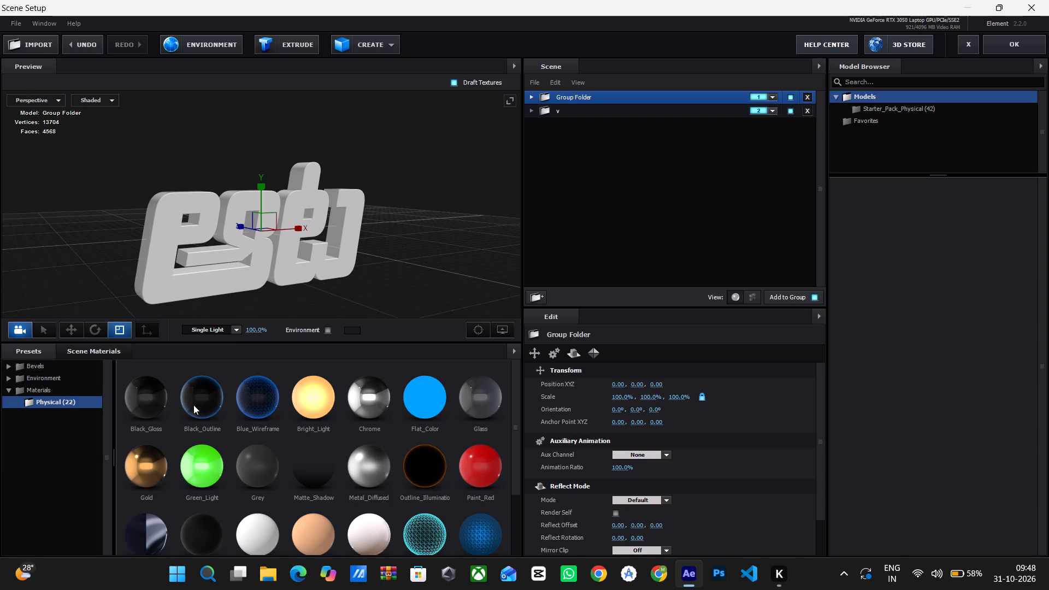
left_click_drag(375, 483, 330, 272)
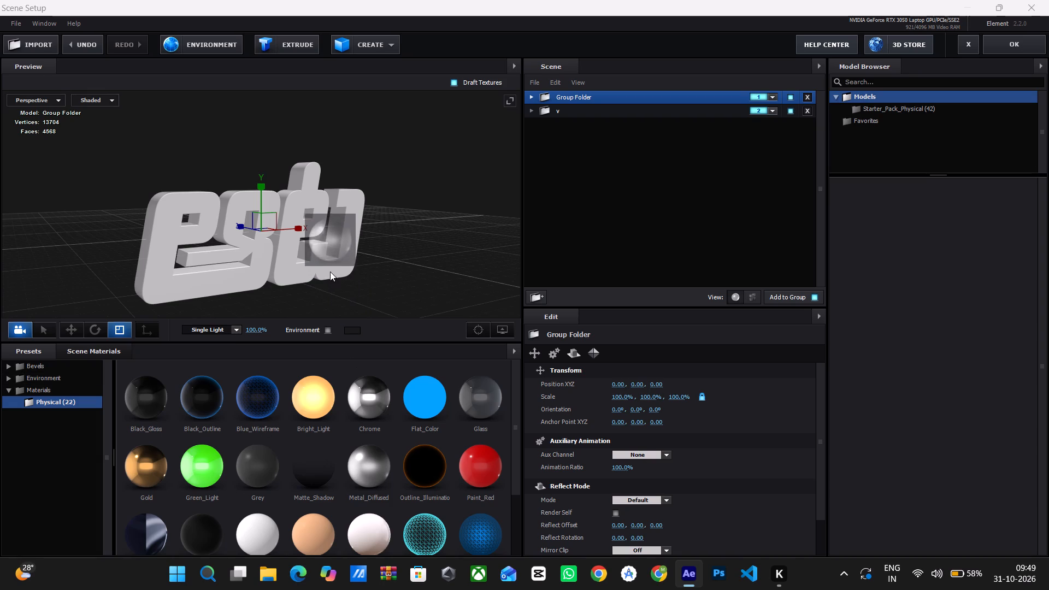
left_click_drag(330, 272, 330, 270)
left_click_drag(420, 275, 417, 280)
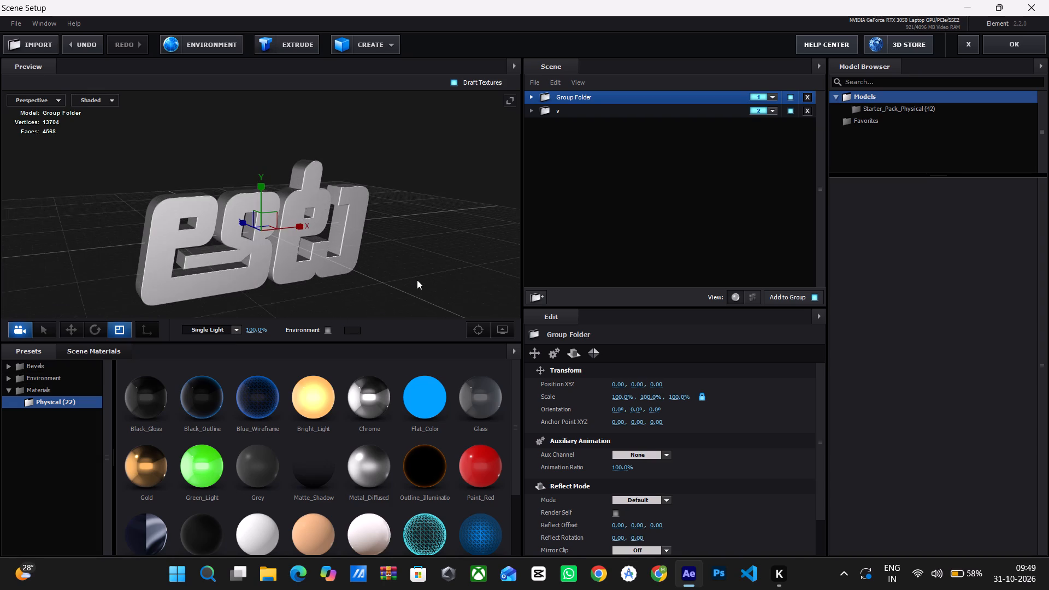
left_click_drag(417, 280, 398, 290)
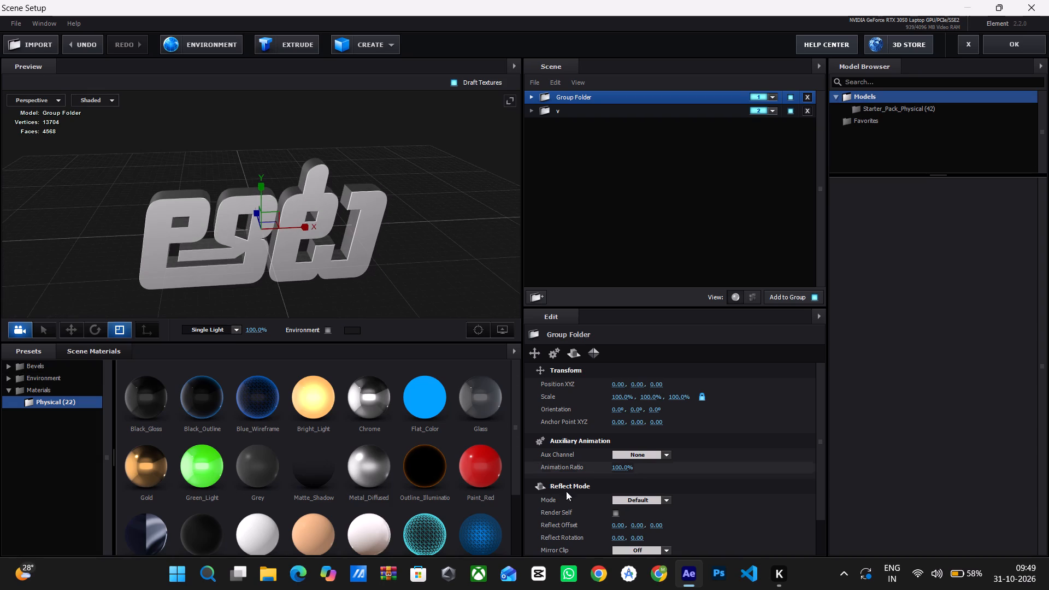
Set Group Folder's Reflect Offset to about 0.32 in X and 0.49 in Y.
scroll(637, 528, "down", 4)
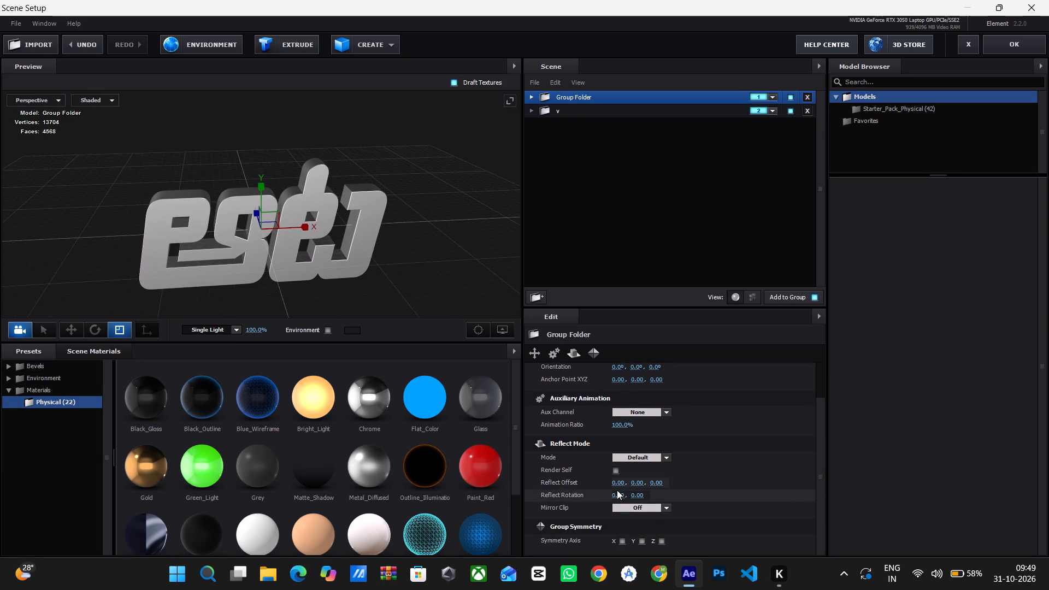
left_click_drag(616, 482, 683, 475)
left_click_drag(683, 475, 680, 476)
left_click_drag(635, 485, 720, 461)
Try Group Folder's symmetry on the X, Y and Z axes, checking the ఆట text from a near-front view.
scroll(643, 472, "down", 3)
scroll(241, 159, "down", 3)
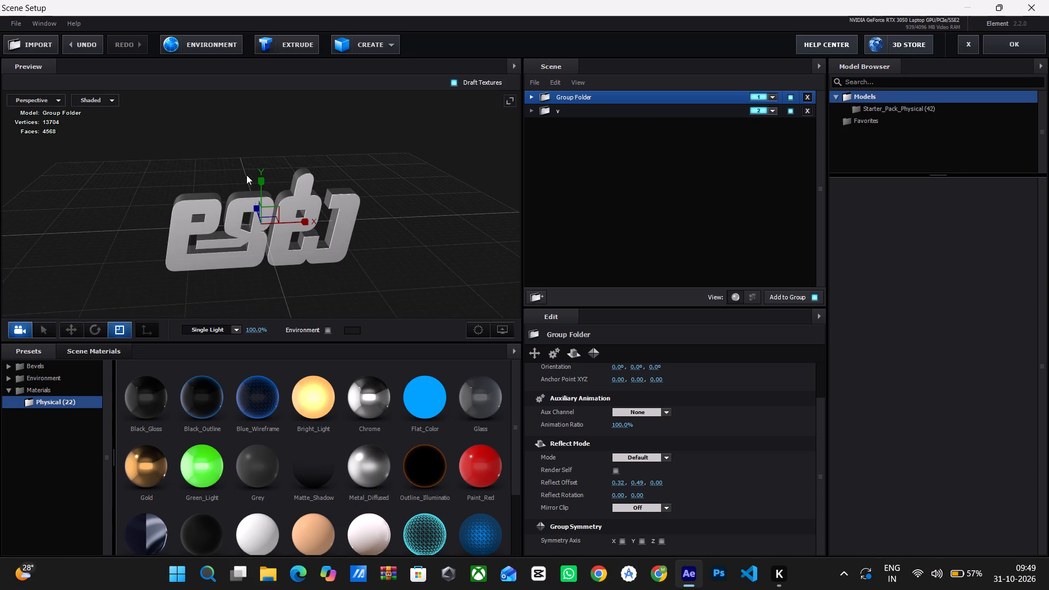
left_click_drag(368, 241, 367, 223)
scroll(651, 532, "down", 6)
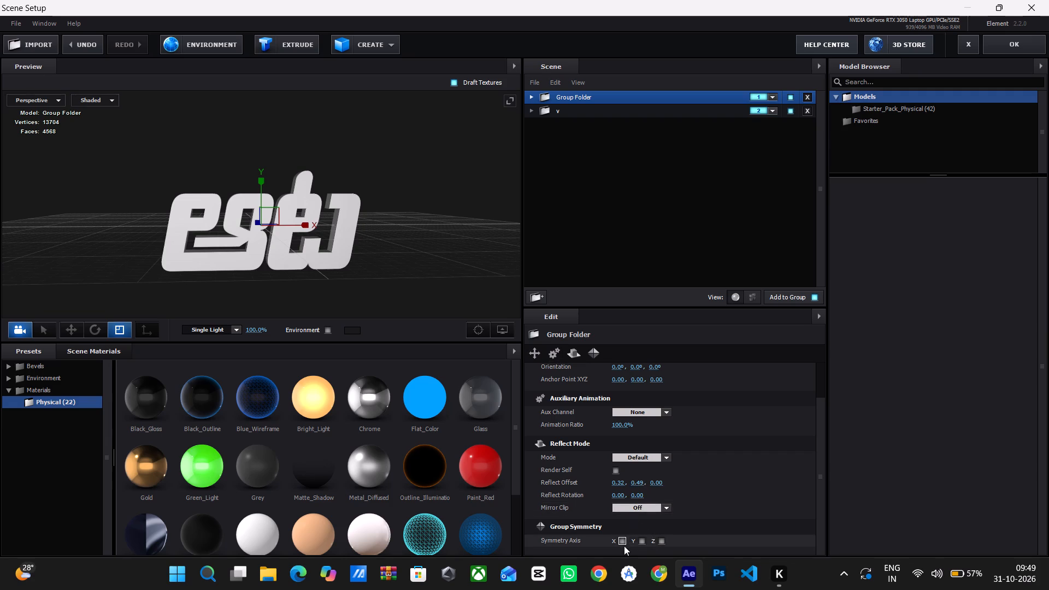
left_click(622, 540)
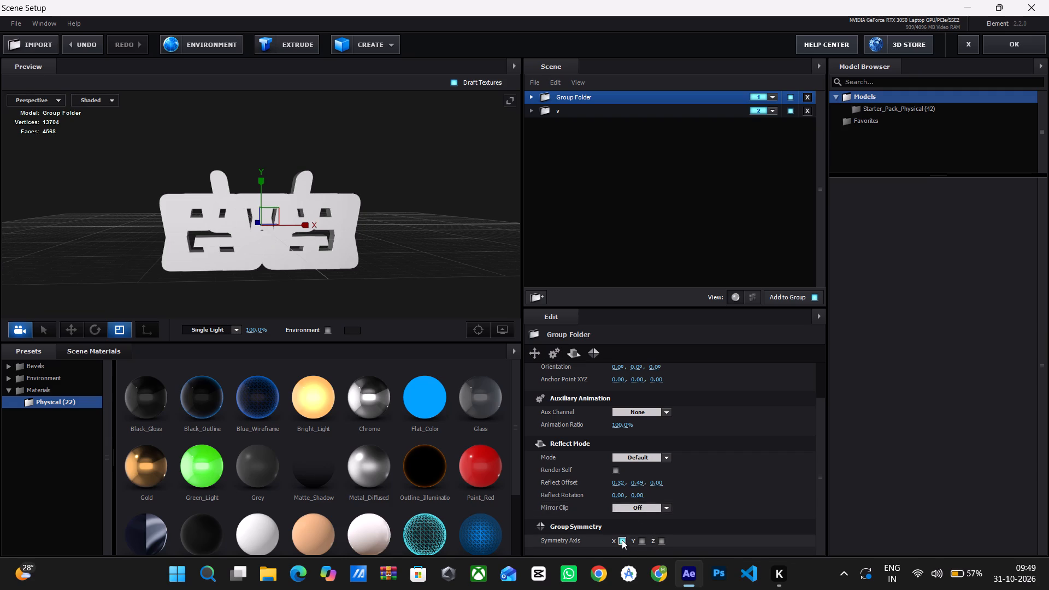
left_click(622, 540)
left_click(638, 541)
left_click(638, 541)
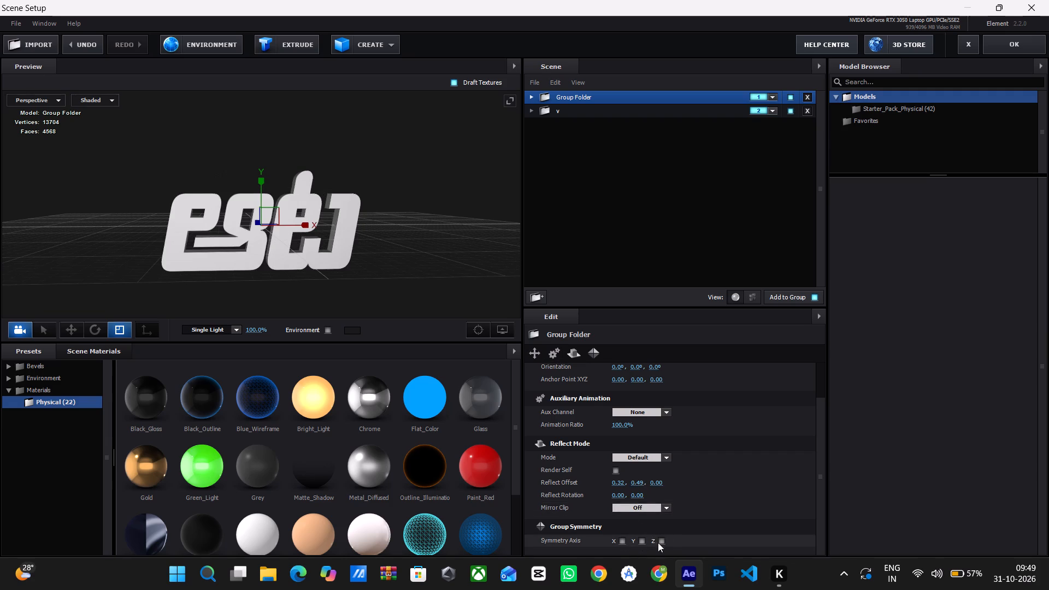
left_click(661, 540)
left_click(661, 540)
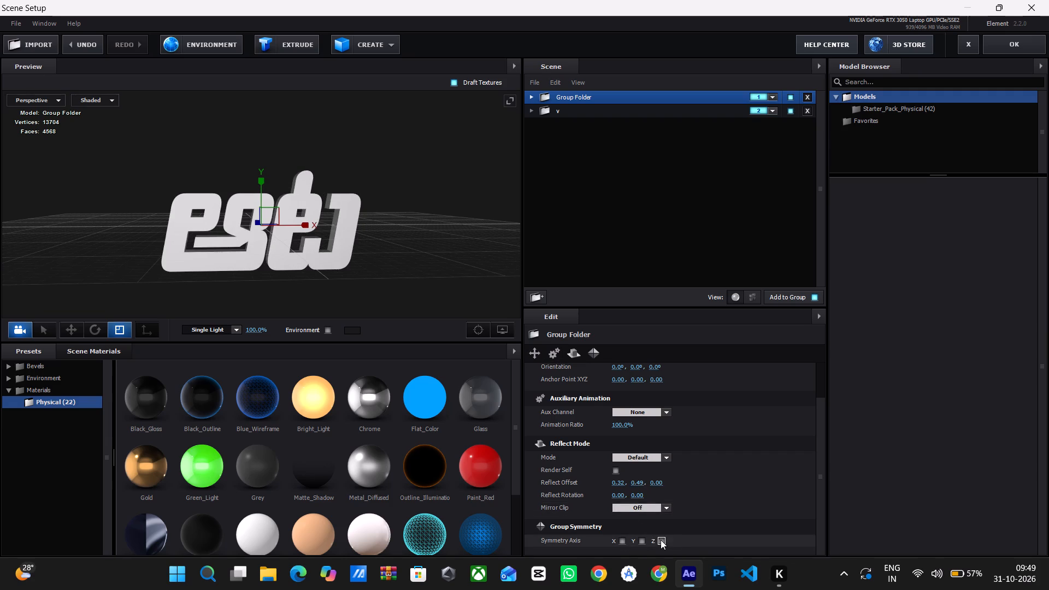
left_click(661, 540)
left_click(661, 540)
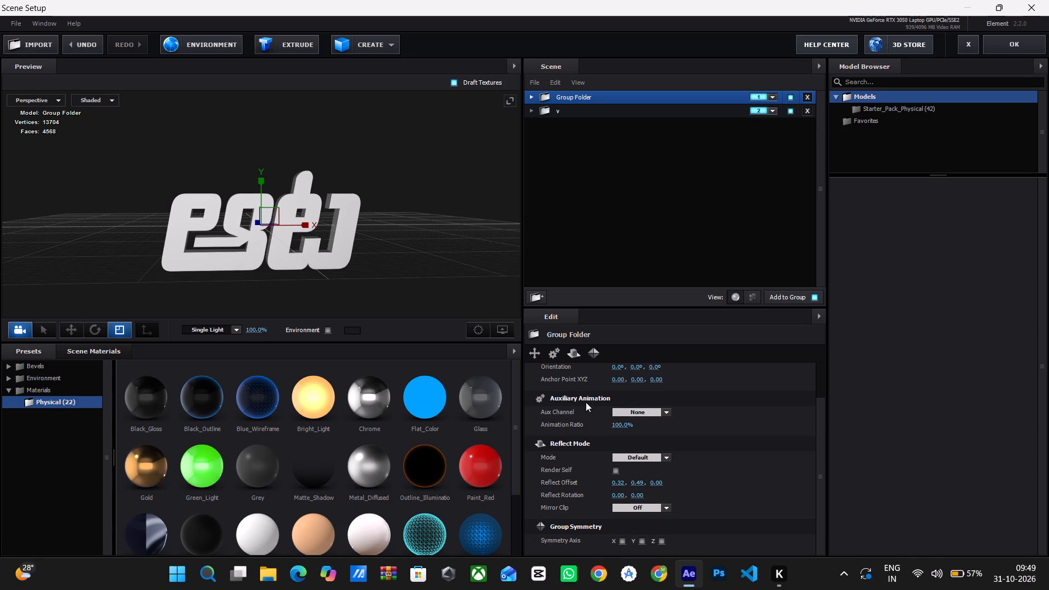
Return Group Folder's Reflect Offset to 0.00 in X and to about zero in Y, and accept the scene setup.
scroll(618, 449, "down", 4)
scroll(574, 531, "up", 6)
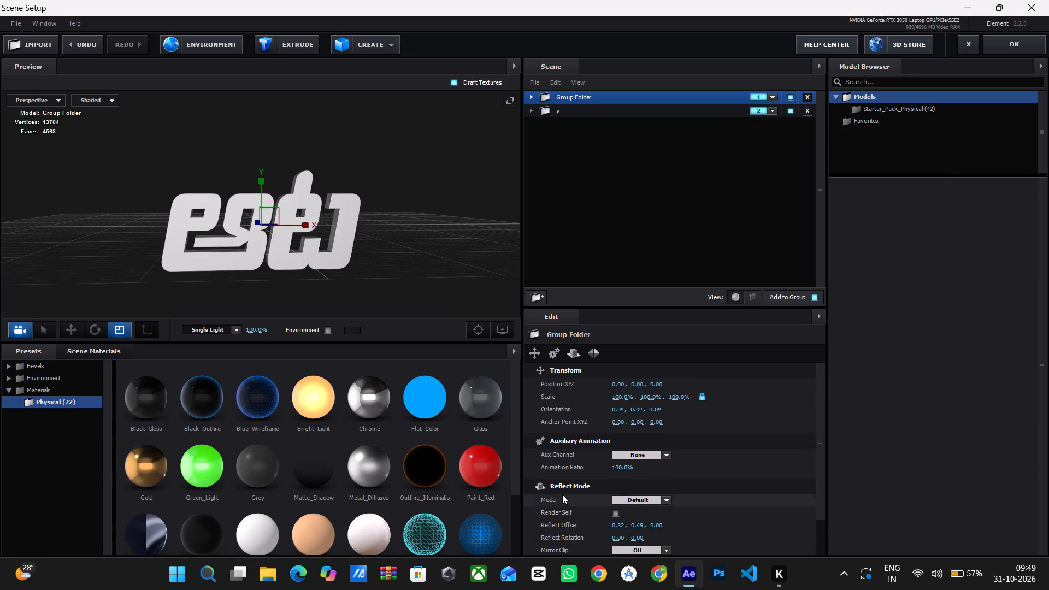
scroll(562, 494, "up", 1)
left_click_drag(621, 524, 540, 531)
left_click_drag(540, 531, 556, 529)
left_click_drag(637, 525, 636, 525)
left_click_drag(636, 525, 568, 539)
left_click_drag(568, 539, 557, 540)
left_click_drag(557, 540, 550, 540)
left_click_drag(550, 540, 543, 539)
left_click(1005, 45)
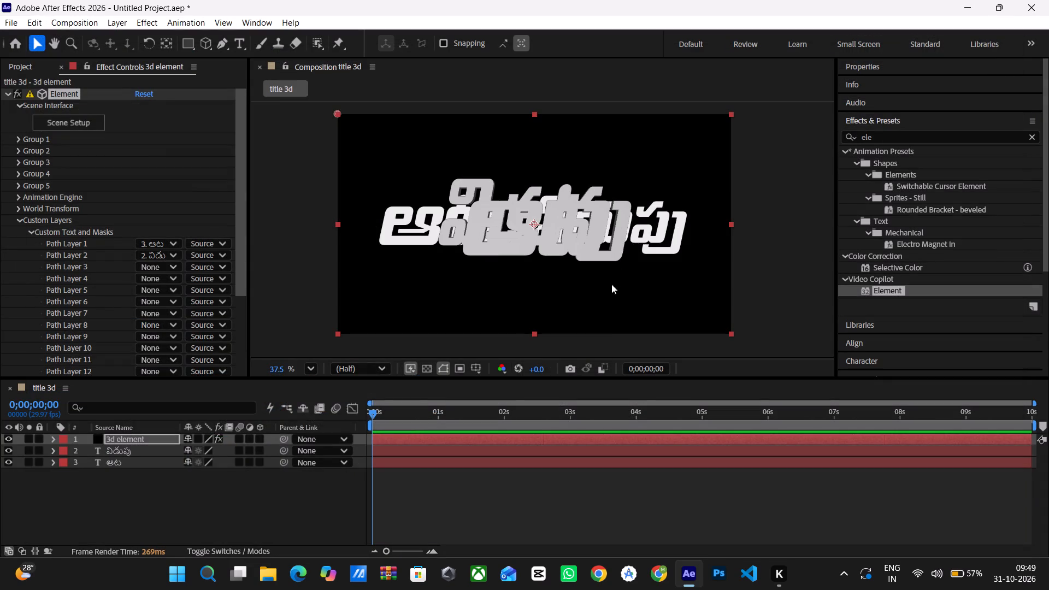
Turn off the visibility of the విడుపు and ఆట text layers.
left_click(9, 447)
left_click(9, 460)
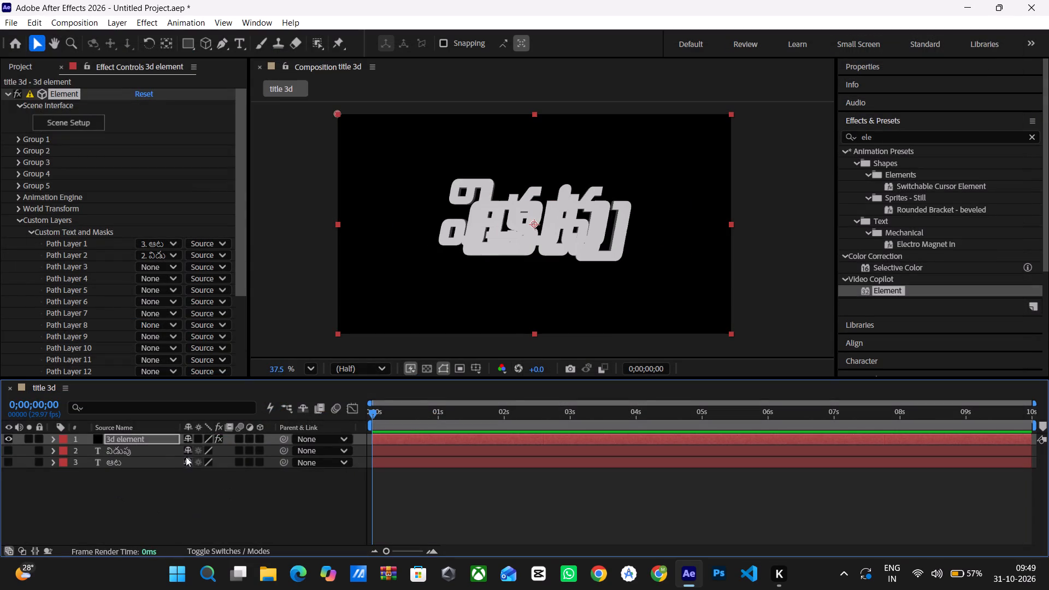
Mark the విడుపు and ఆట text layers as shy and hide shy layers in the timeline, leaving frame blending off.
left_click(186, 452)
left_click(186, 462)
left_click(319, 411)
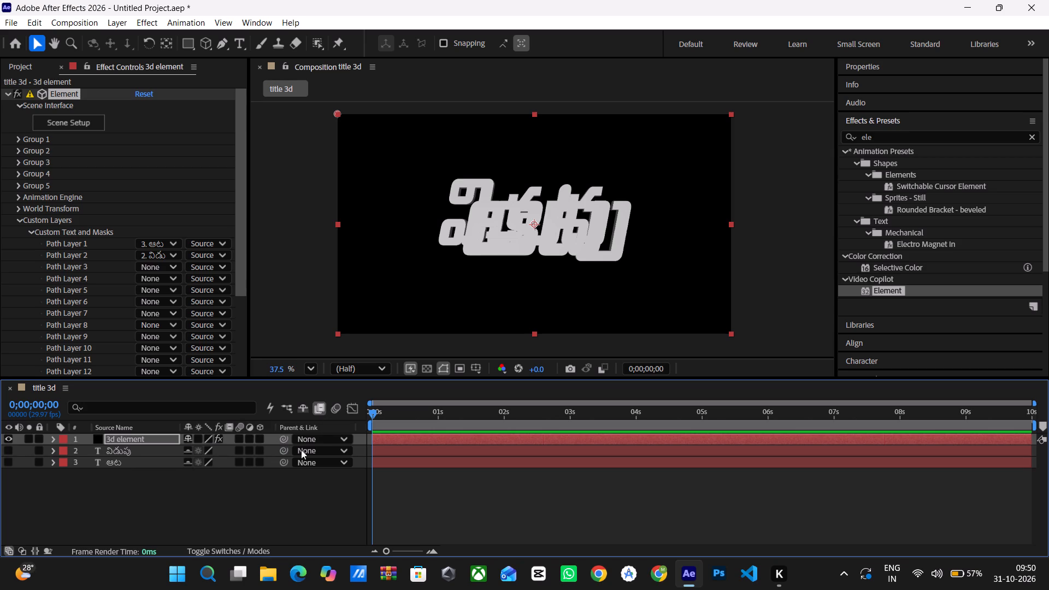
left_click(300, 409)
left_click(319, 408)
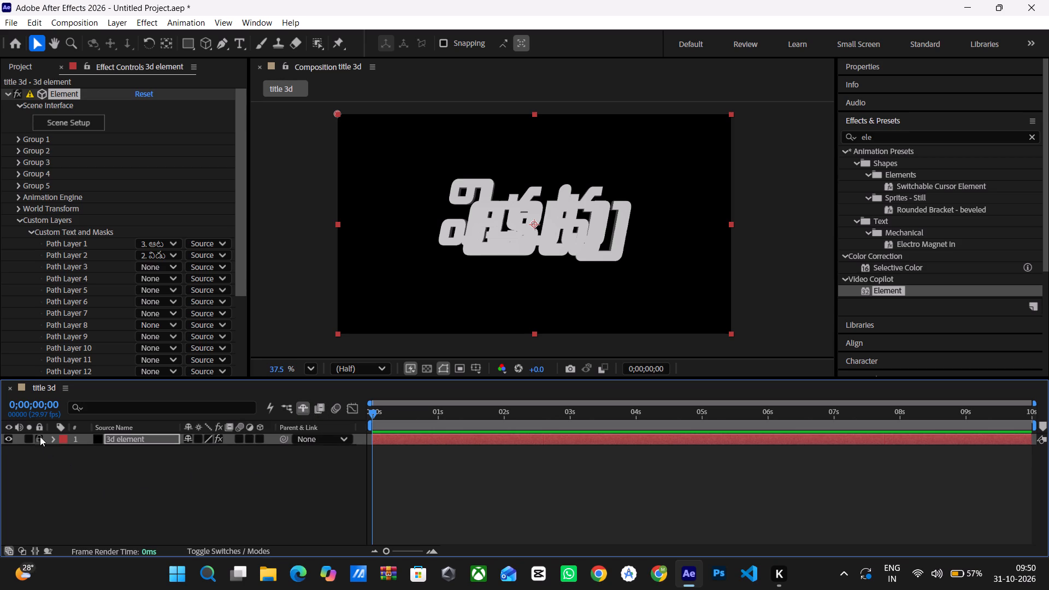
Collapse the Custom Text and Masks and Custom Layers settings of the Element effect.
left_click(608, 241)
left_click(608, 243)
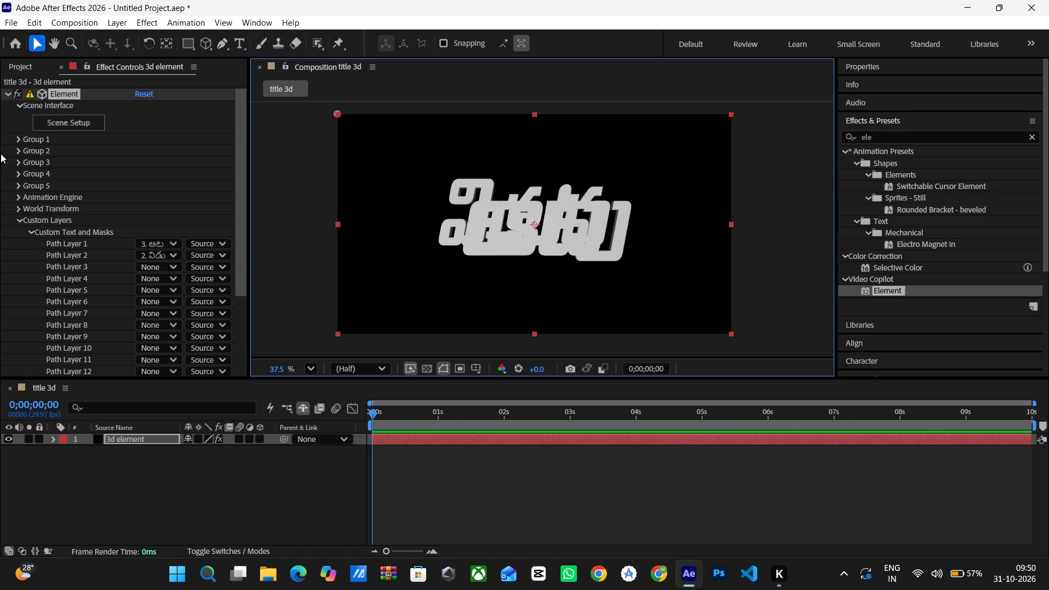
left_click(27, 232)
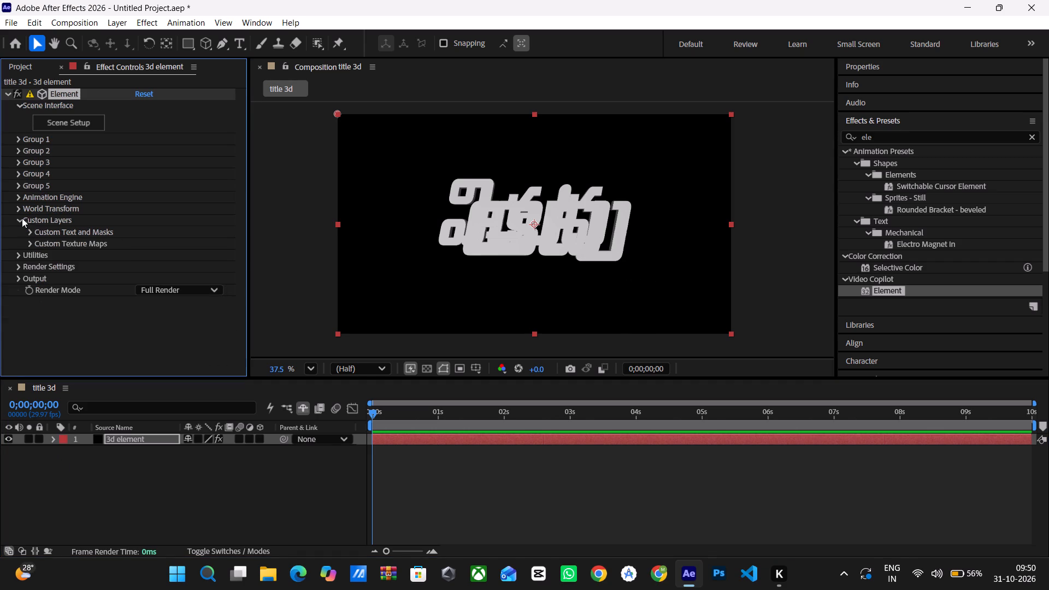
left_click(21, 216)
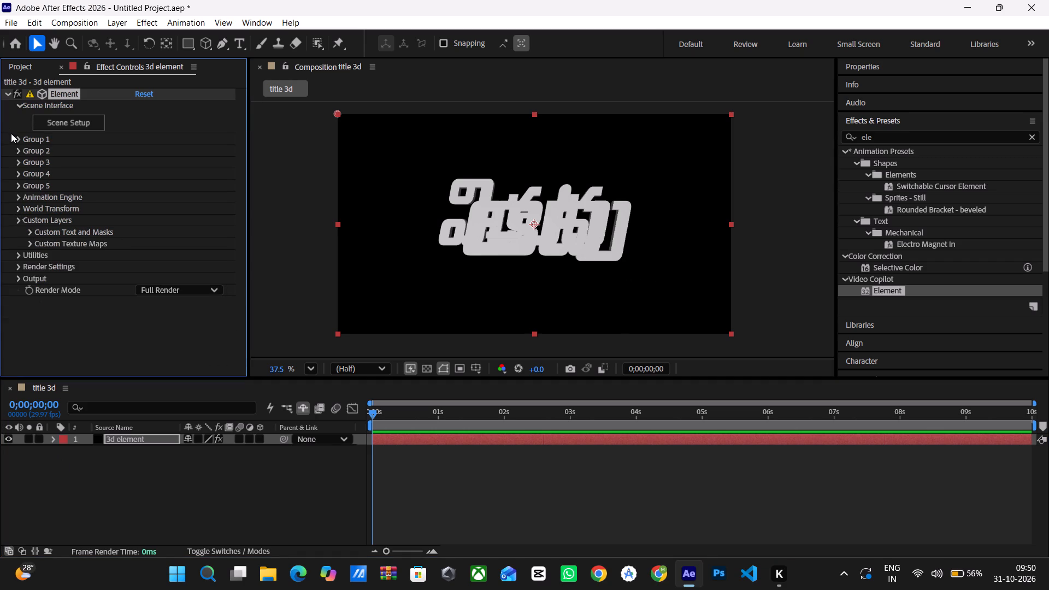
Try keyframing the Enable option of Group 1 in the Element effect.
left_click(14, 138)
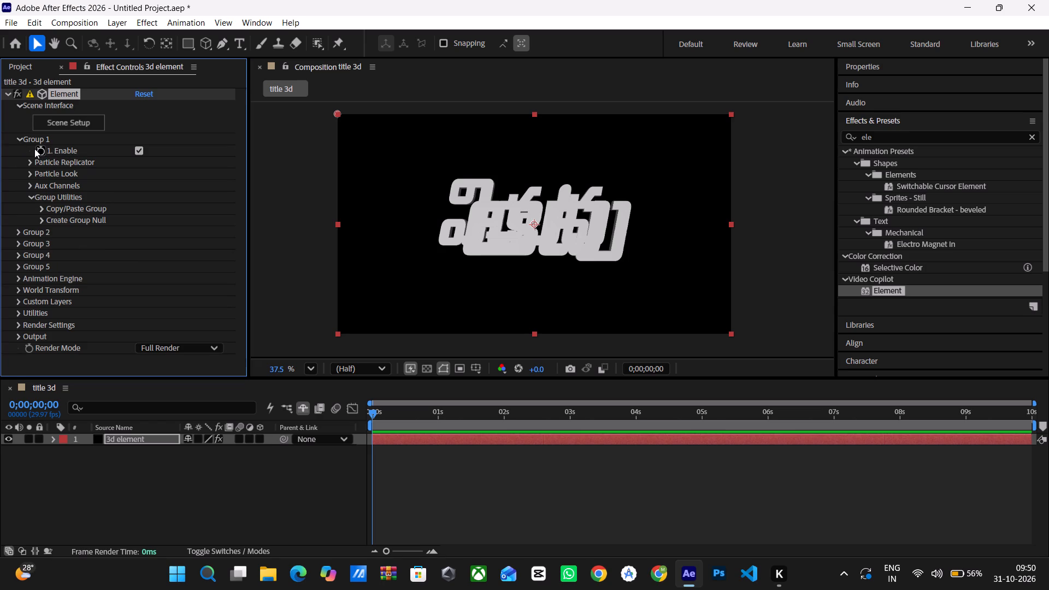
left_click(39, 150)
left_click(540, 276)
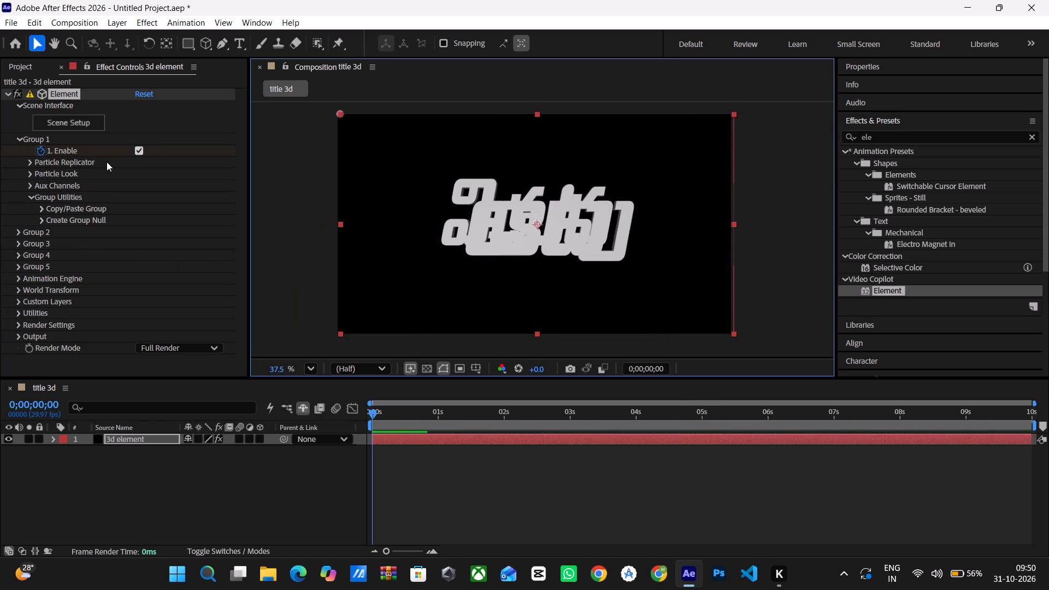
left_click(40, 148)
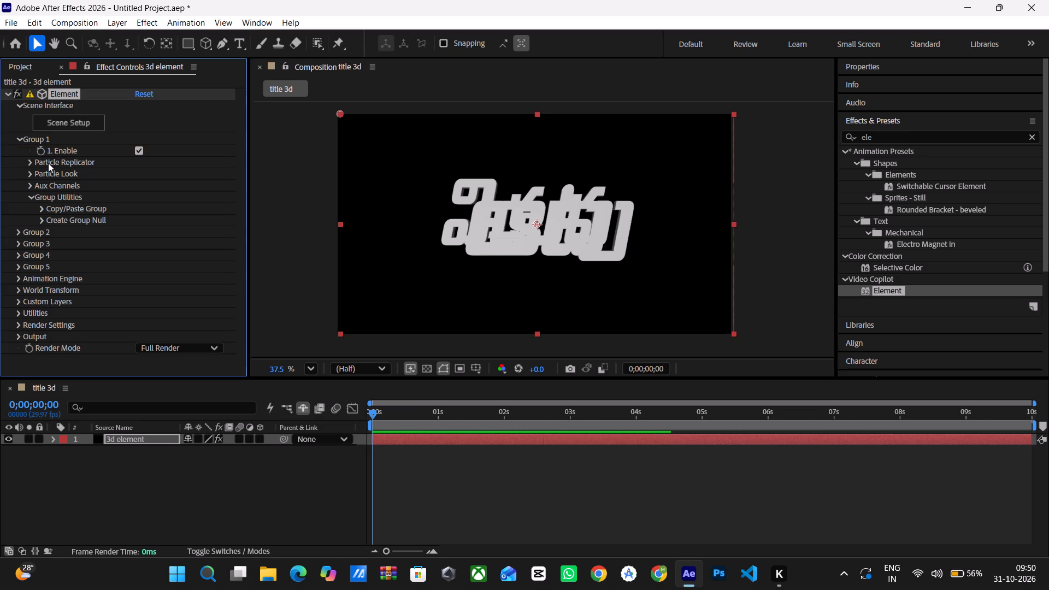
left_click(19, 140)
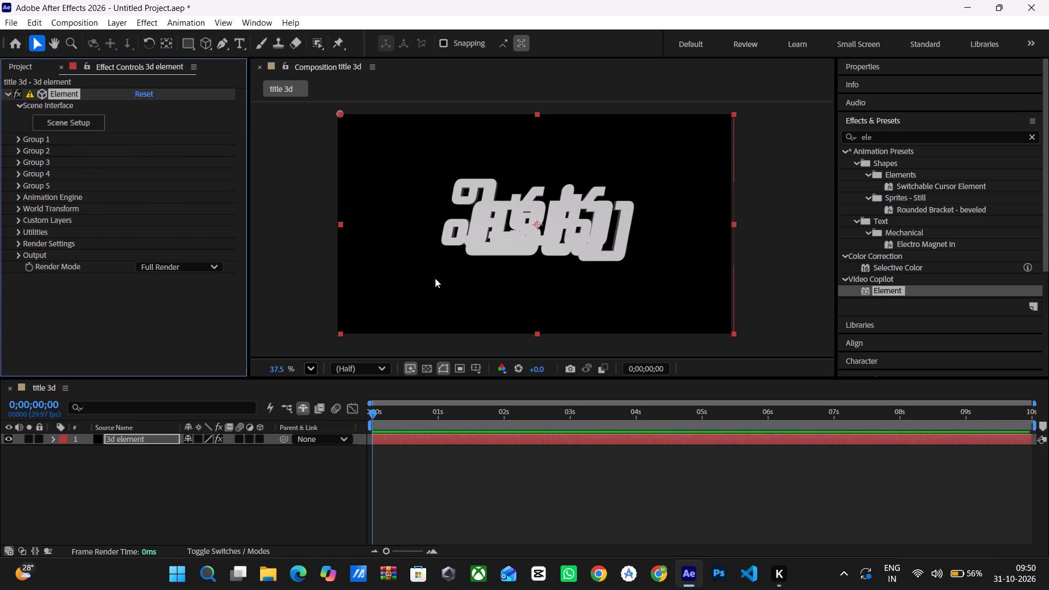
Shift the 3d element layer slightly right and down in the title 3d composition.
right_click(561, 229)
left_click(511, 263)
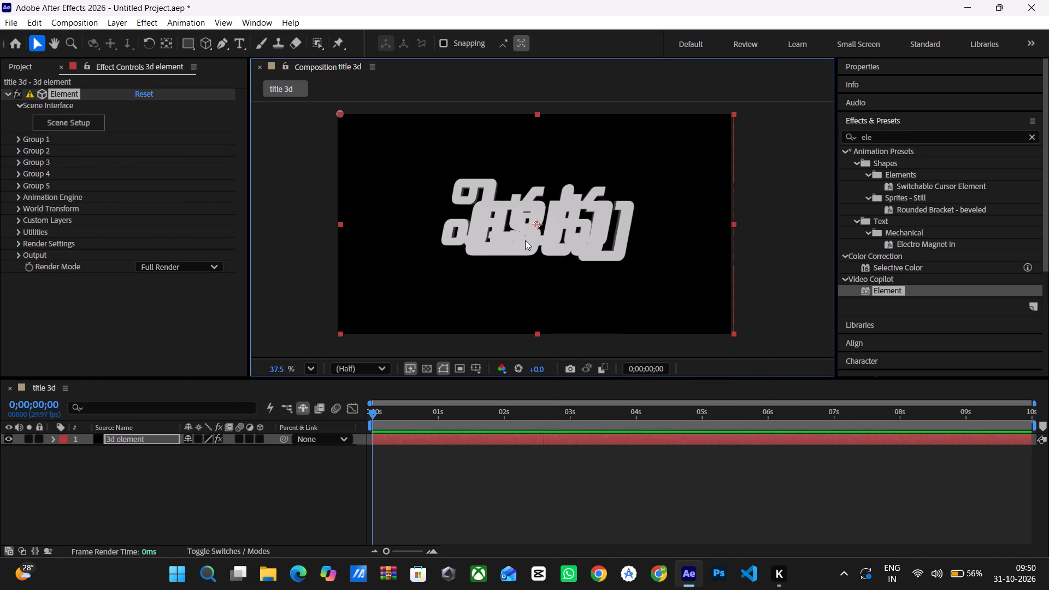
left_click_drag(526, 240, 533, 248)
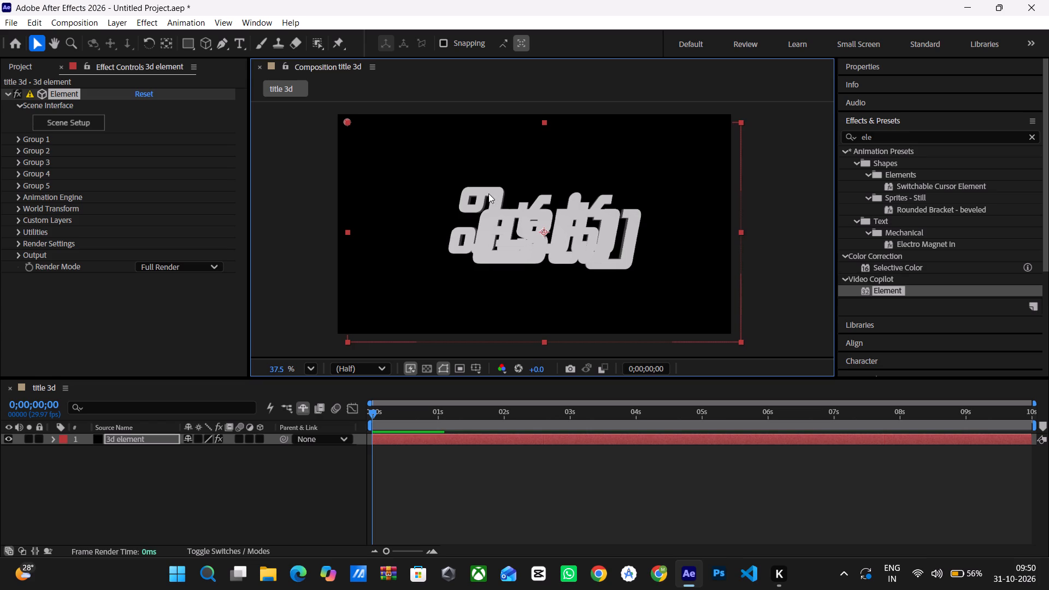
Open the 3d element layer in its own layer view and try to move the 3D text there.
left_click(488, 193)
left_click(489, 193)
left_click_drag(532, 213, 532, 213)
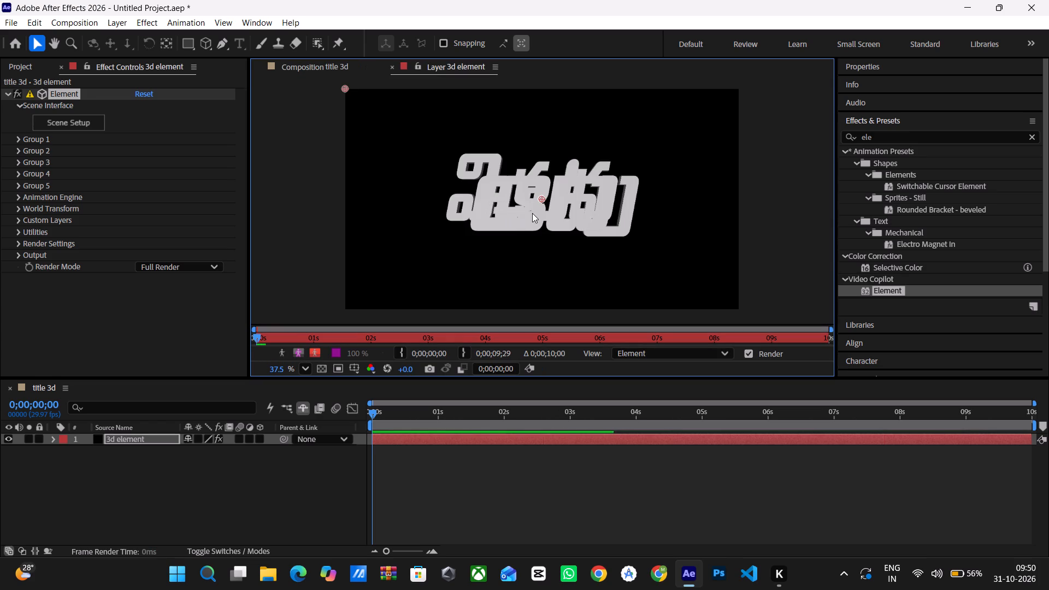
left_click_drag(532, 213, 532, 219)
Disable Group 2 in the Element effect so that only the ఆట text is rendered, and collapse its settings.
left_click(35, 138)
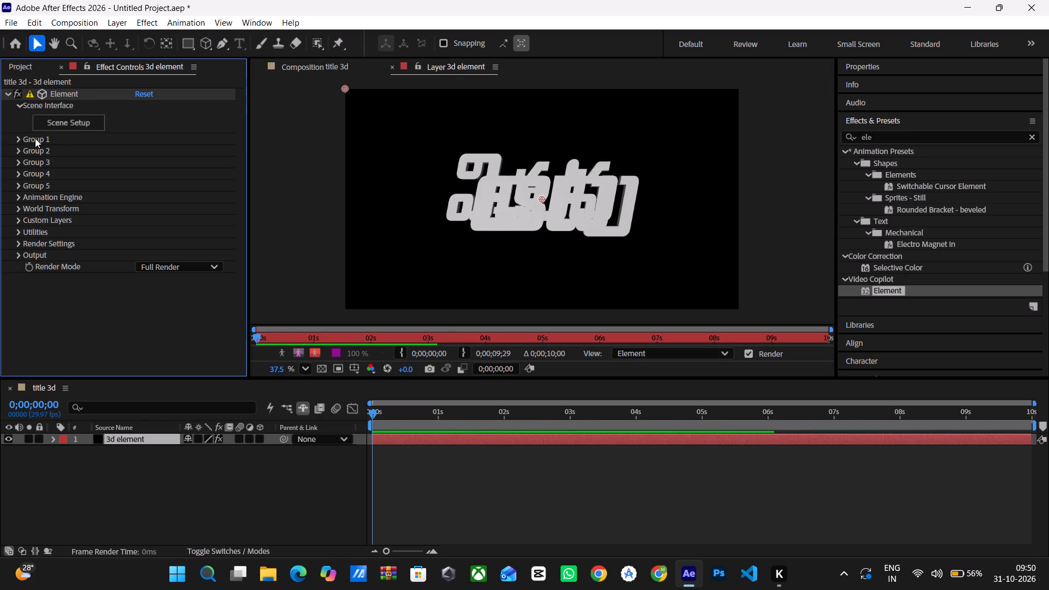
left_click(20, 141)
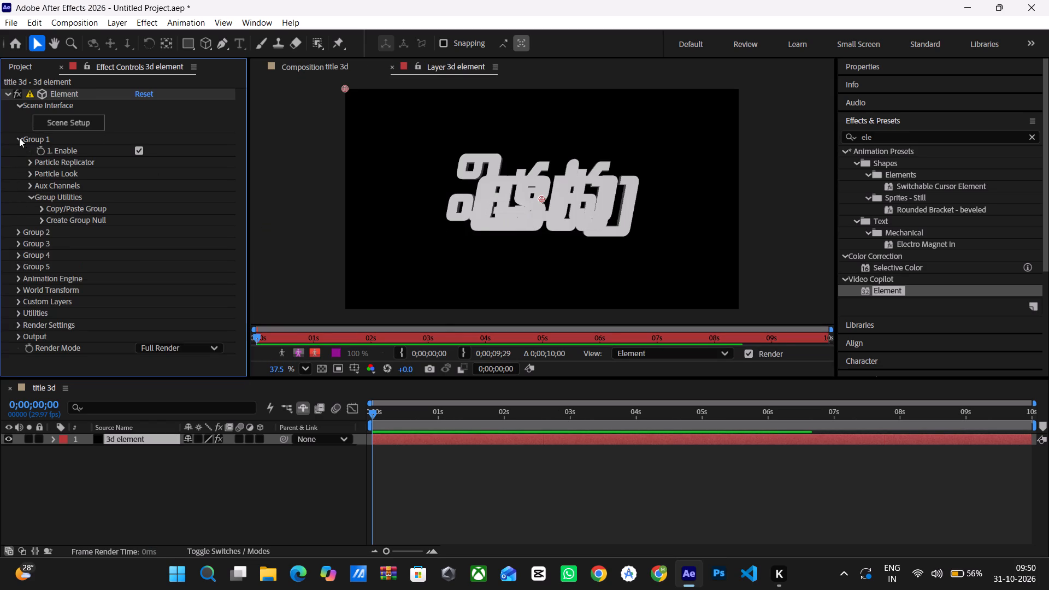
left_click(19, 136)
left_click(19, 150)
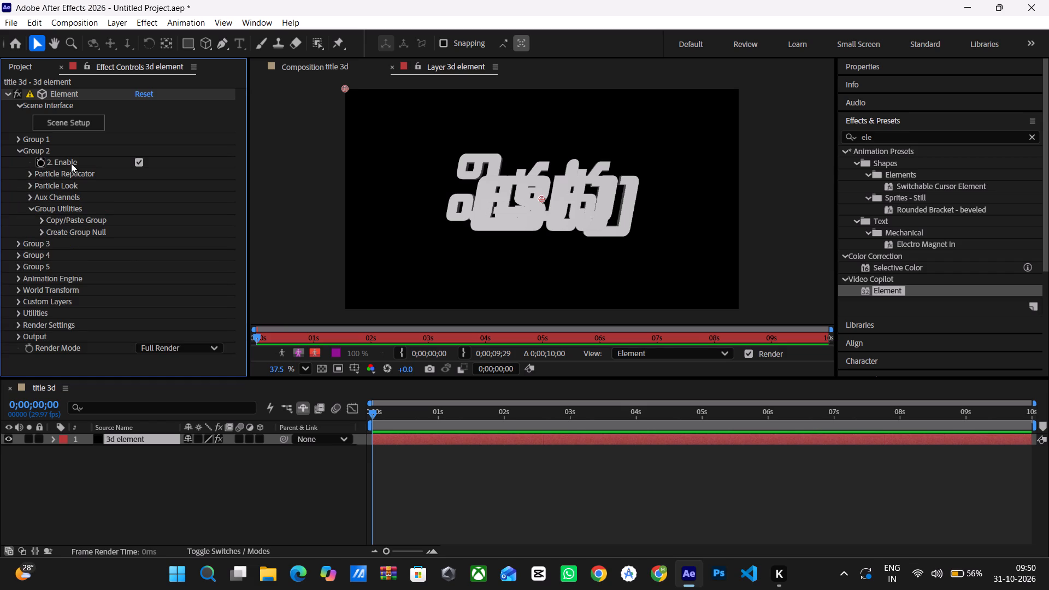
left_click(140, 163)
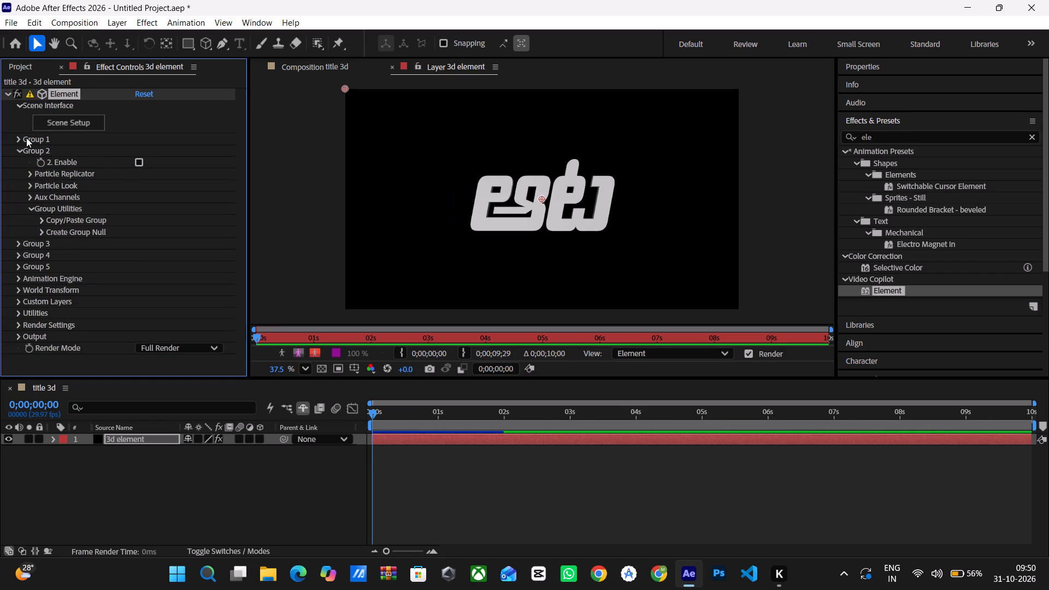
left_click(18, 147)
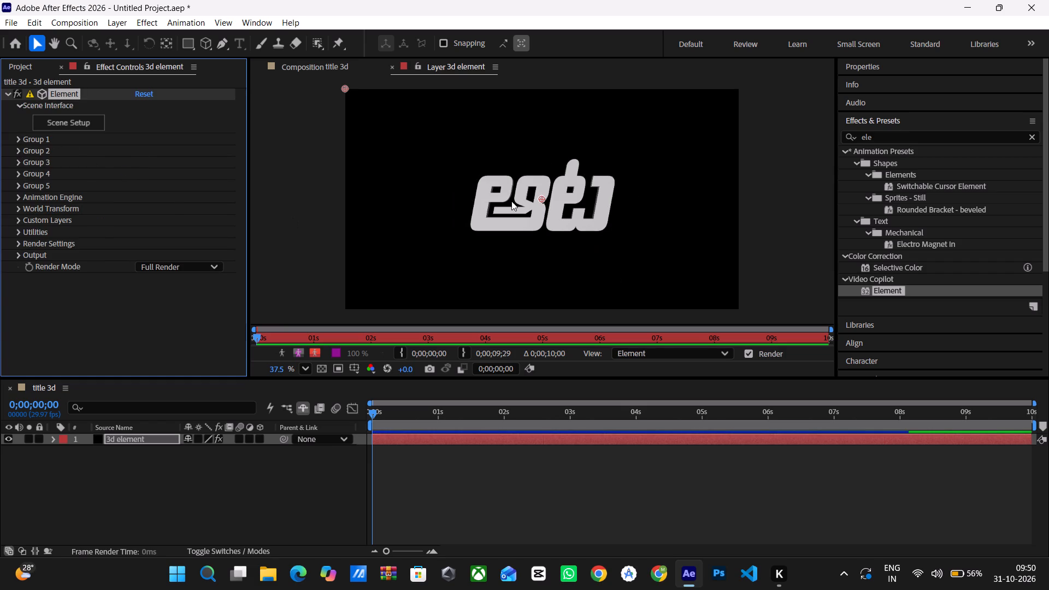
left_click(542, 217)
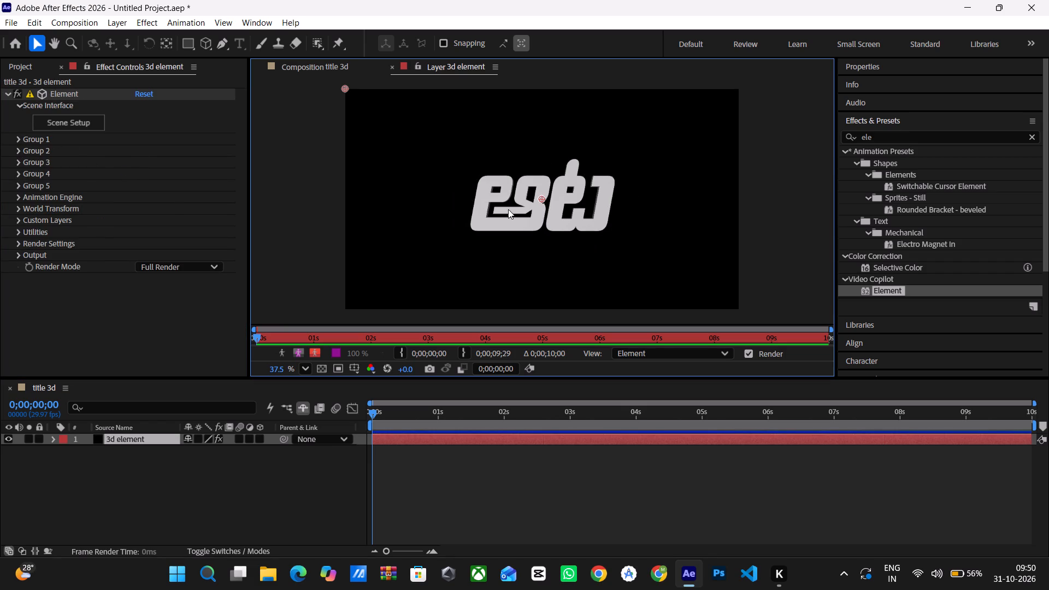
Move the 3D ఆట text to the left half of the frame, slightly above its starting height, using its Group 1 position point.
left_click(508, 209)
left_click(242, 475)
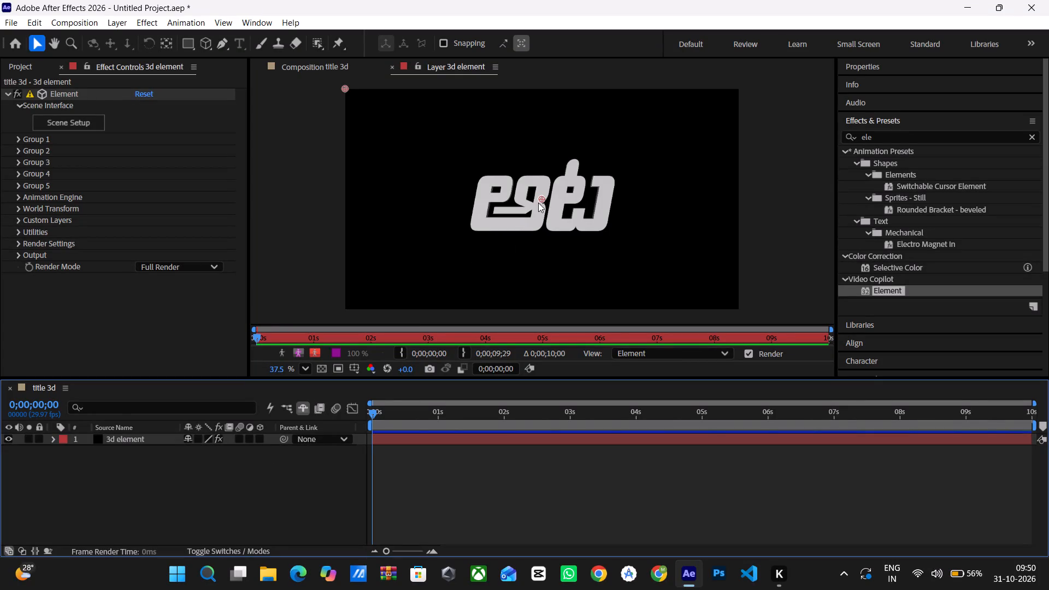
left_click_drag(540, 198, 481, 213)
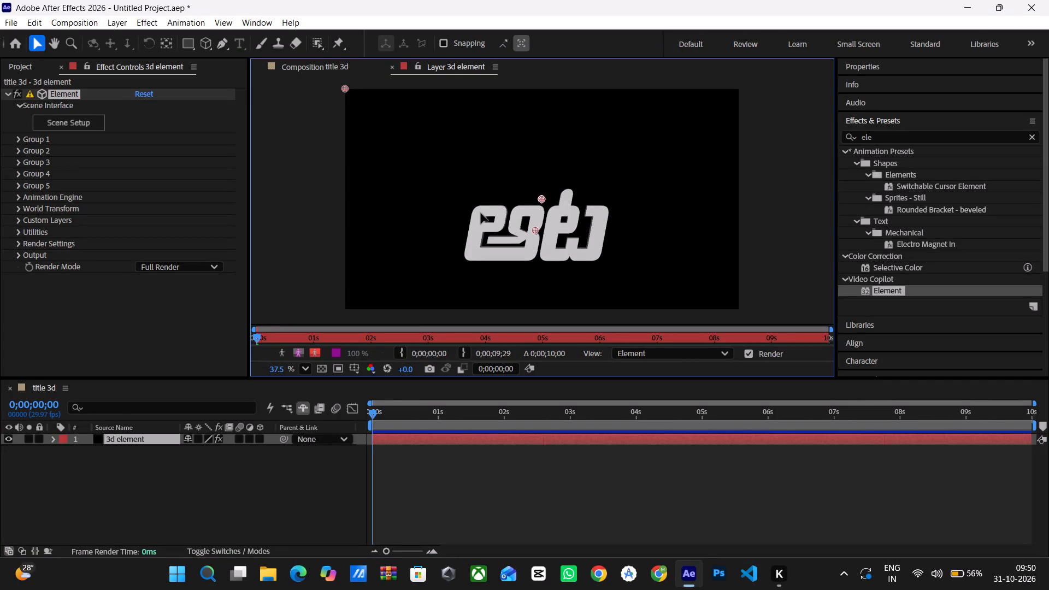
left_click_drag(481, 213, 462, 197)
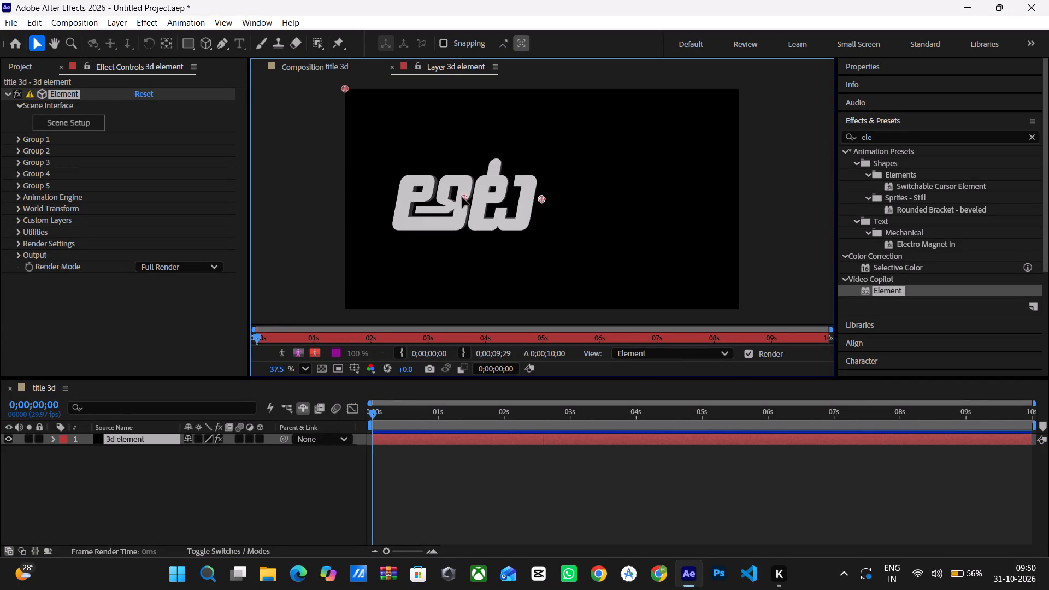
left_click_drag(462, 197, 455, 192)
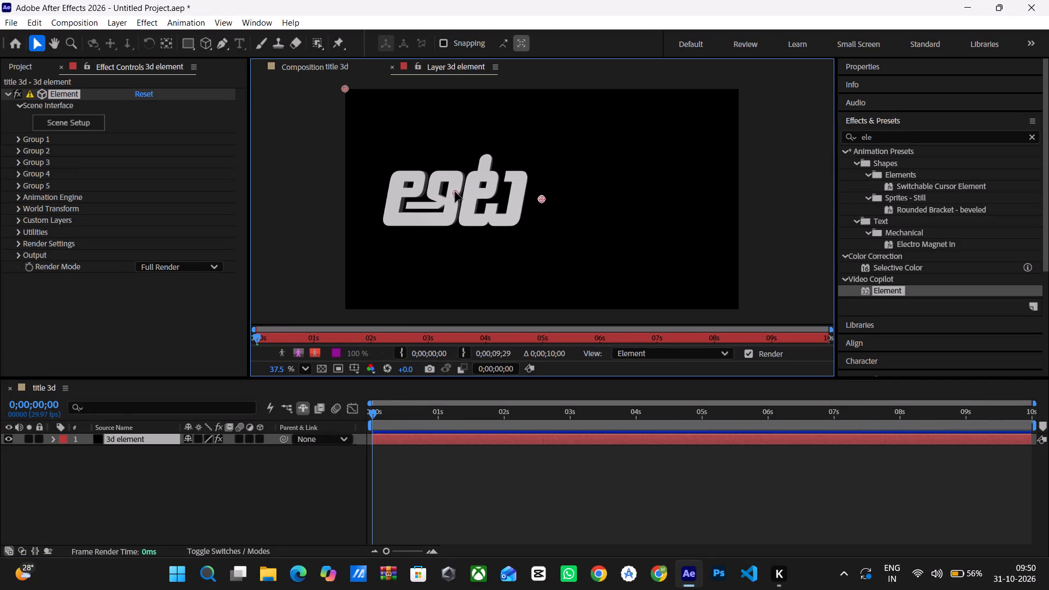
left_click_drag(455, 192, 444, 189)
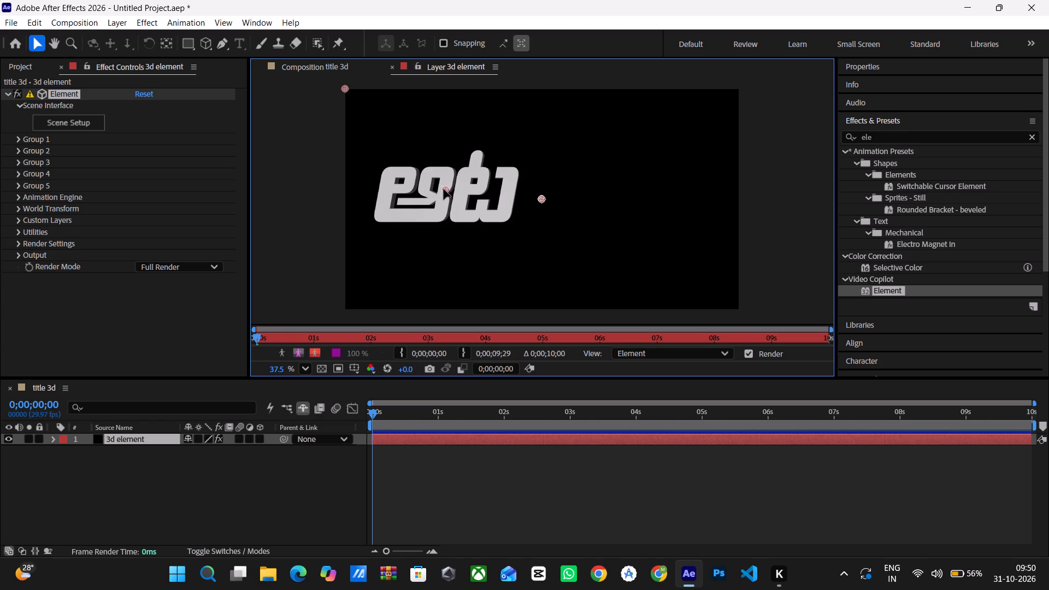
left_click_drag(444, 189, 445, 189)
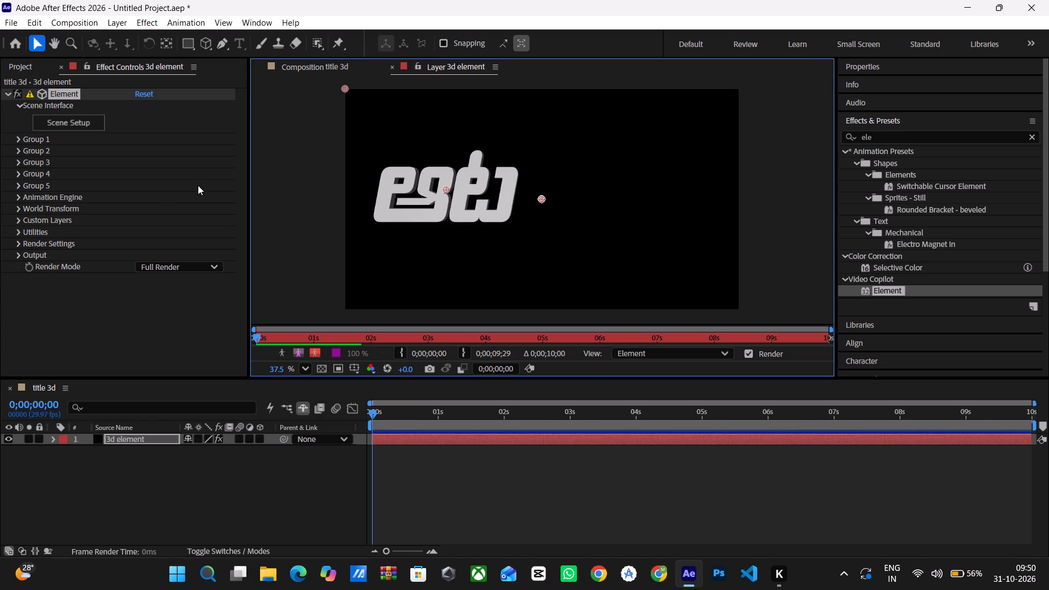
Enable Group 2 in the Element effect so the విడుపు text is rendered too, and collapse its settings.
left_click(15, 147)
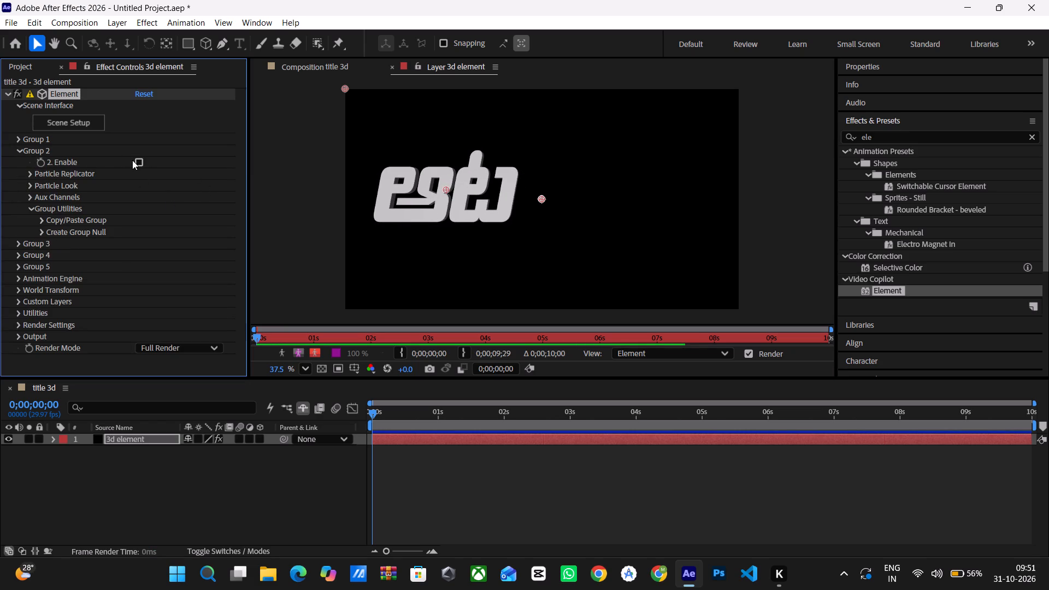
left_click(132, 161)
left_click(139, 158)
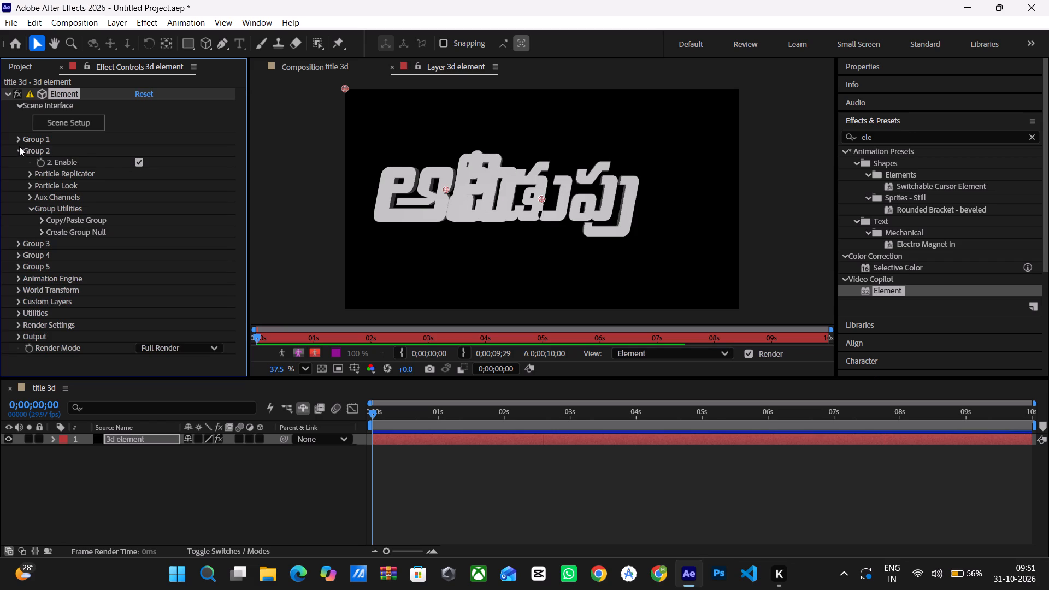
left_click(18, 146)
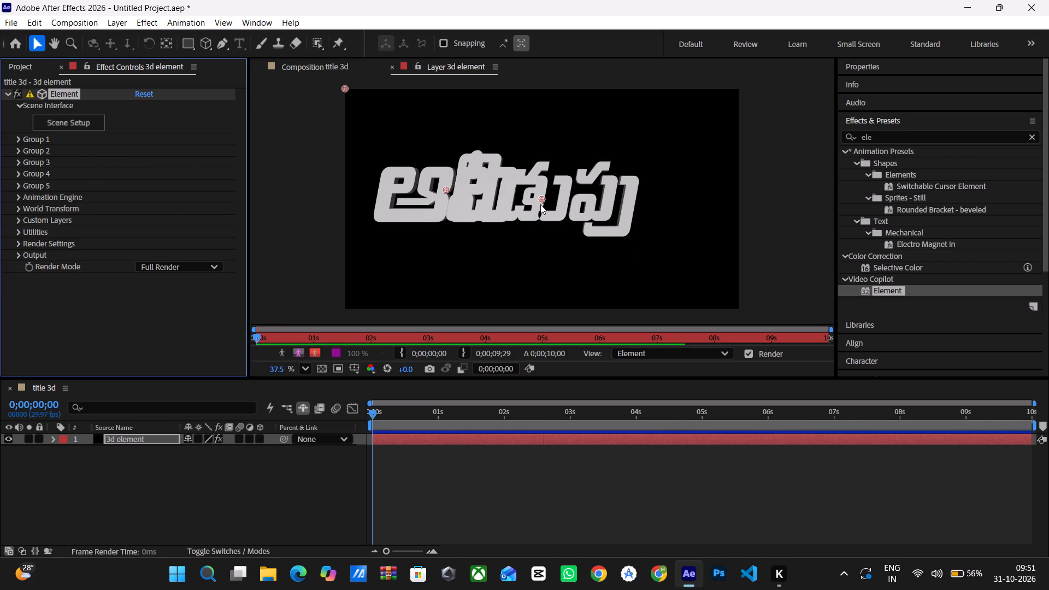
Move the 3D విడుపు text to the right of ఆట, leaving a word gap and lining both words up in one row.
left_click_drag(541, 196, 605, 198)
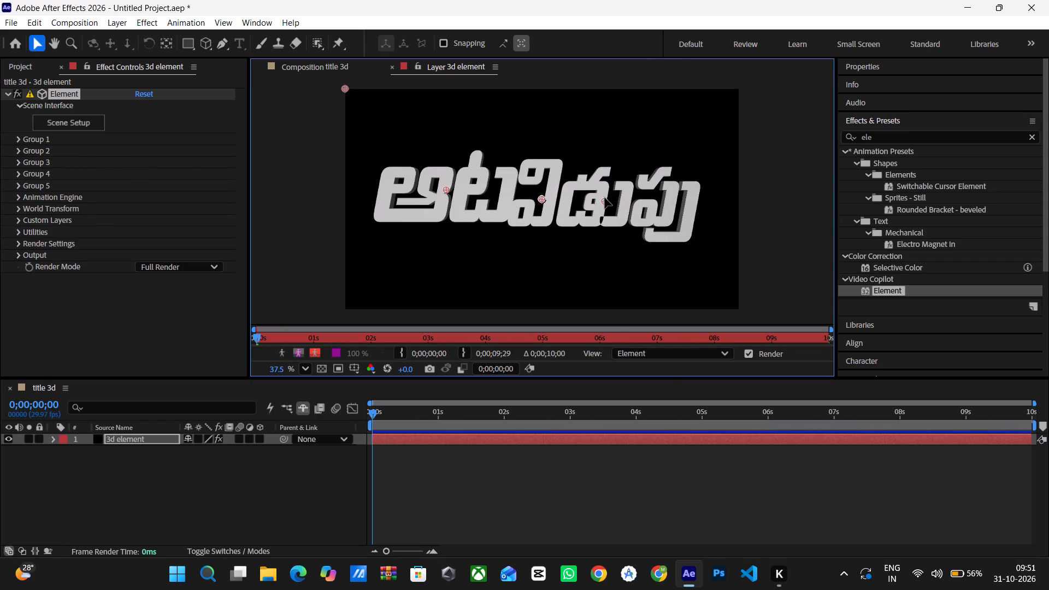
left_click_drag(605, 198, 623, 194)
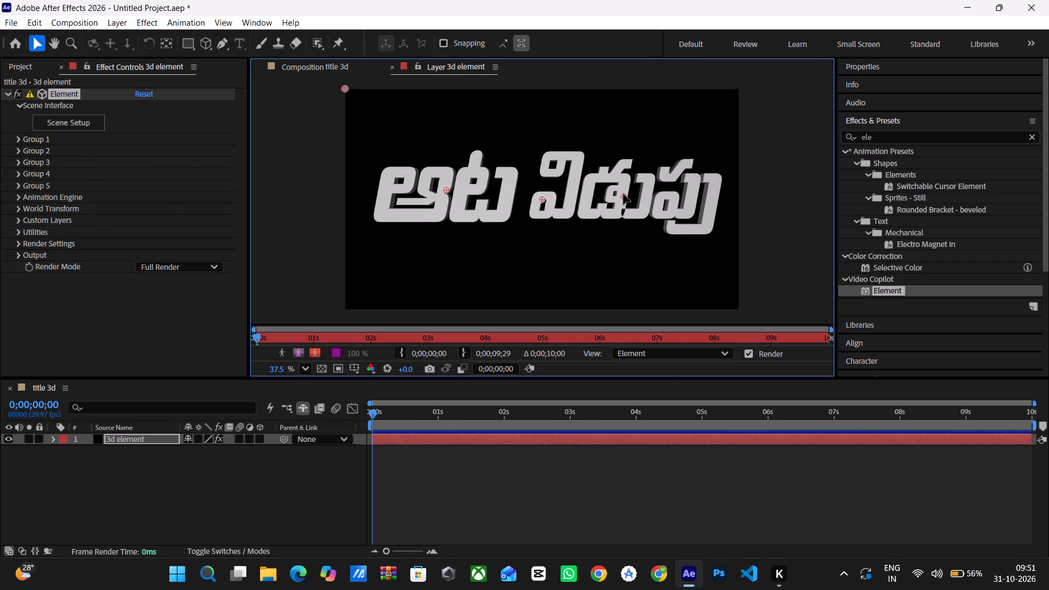
left_click_drag(623, 194, 623, 194)
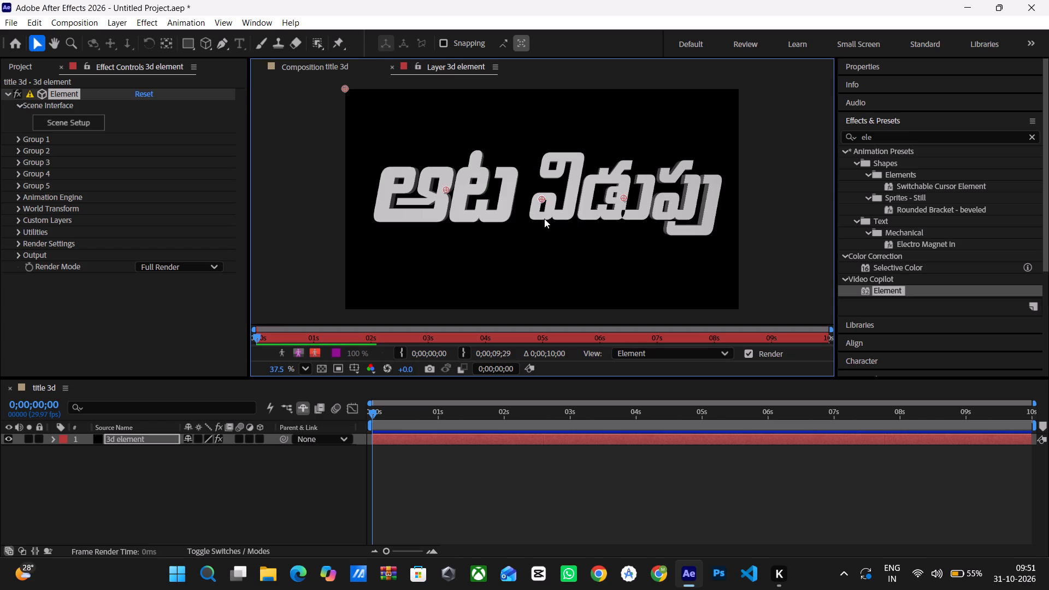
left_click_drag(624, 197, 628, 215)
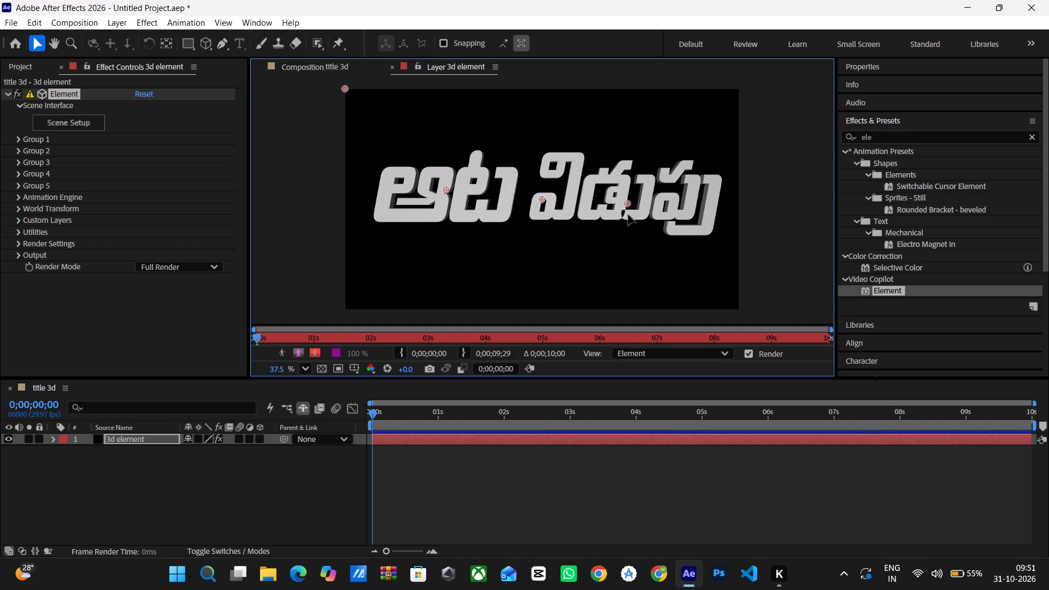
left_click_drag(628, 215, 626, 239)
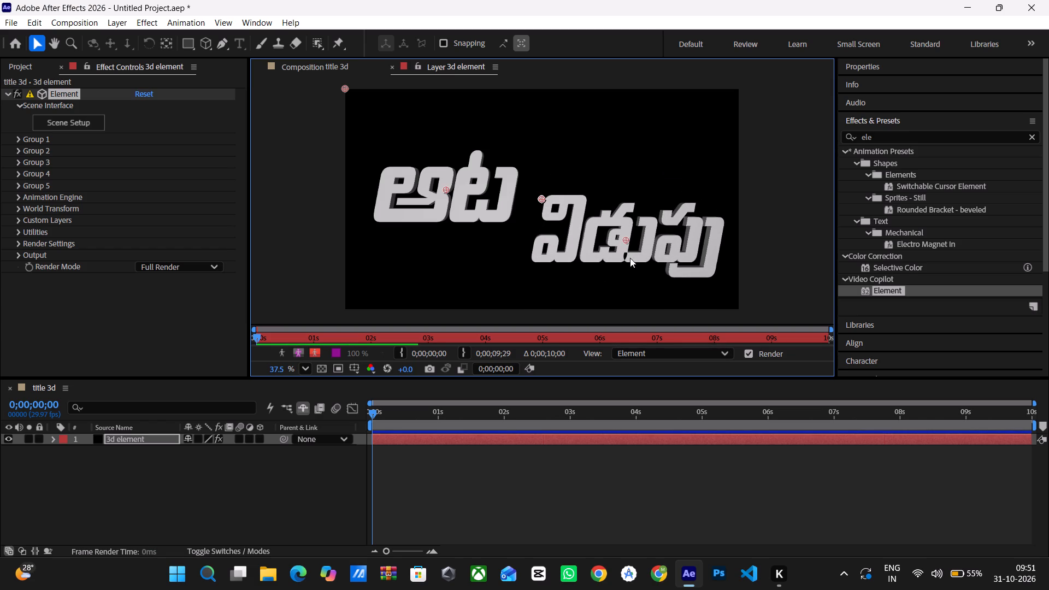
left_click_drag(626, 241, 628, 212)
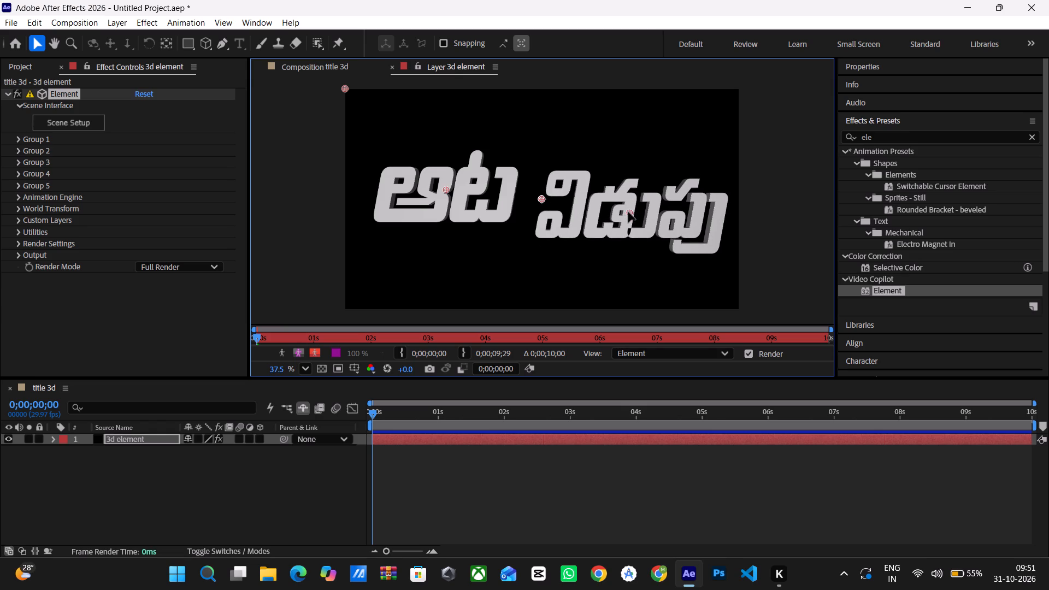
left_click_drag(628, 212, 630, 202)
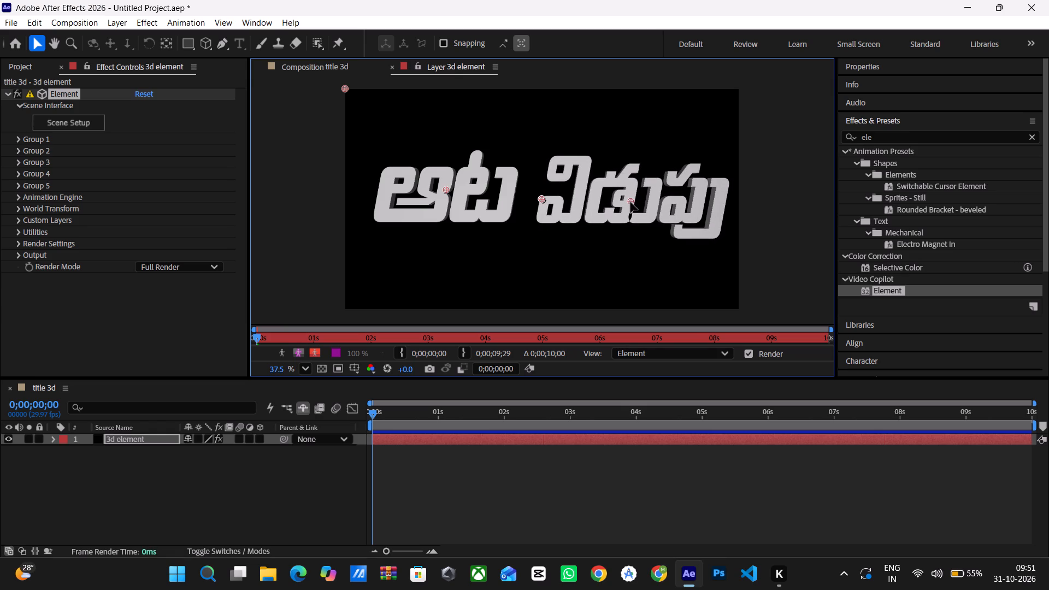
left_click_drag(630, 202, 630, 201)
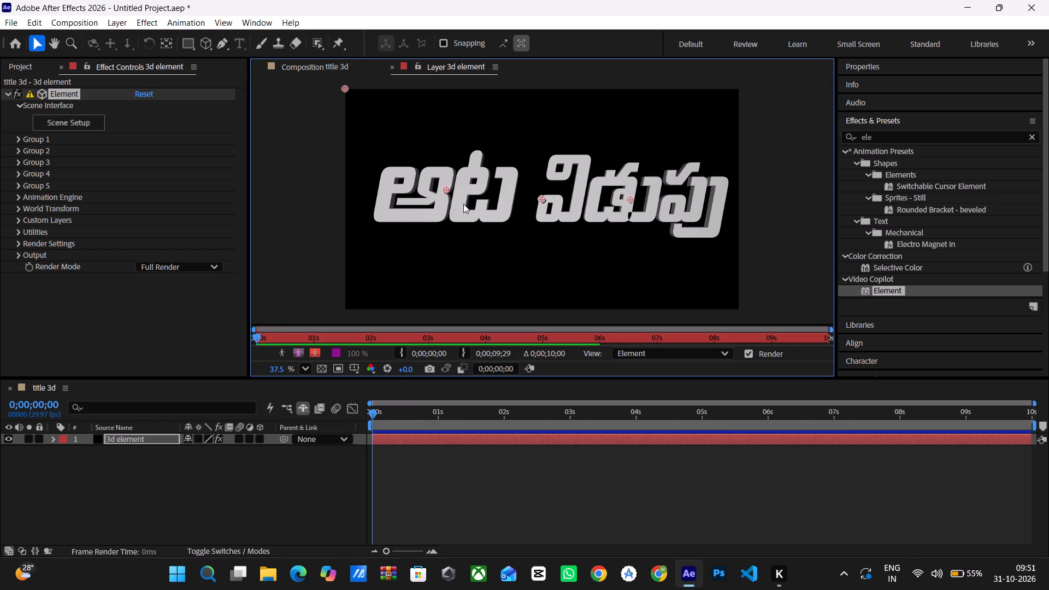
Shift the whole ఆట విడుపు title slightly left and down using Element's world position point, and deselect the layer.
left_click_drag(345, 88, 353, 88)
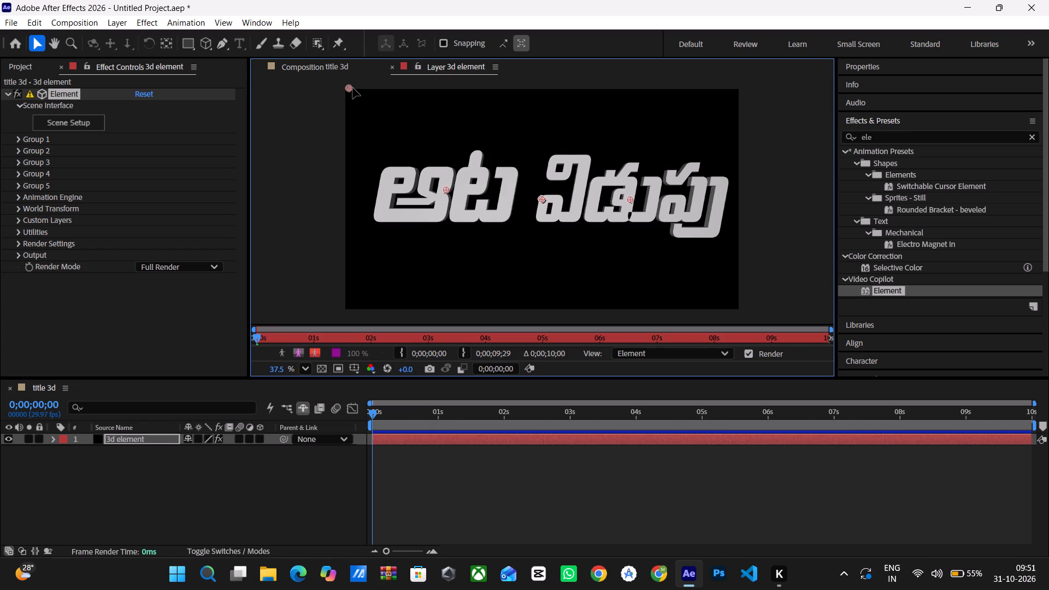
left_click_drag(353, 88, 341, 92)
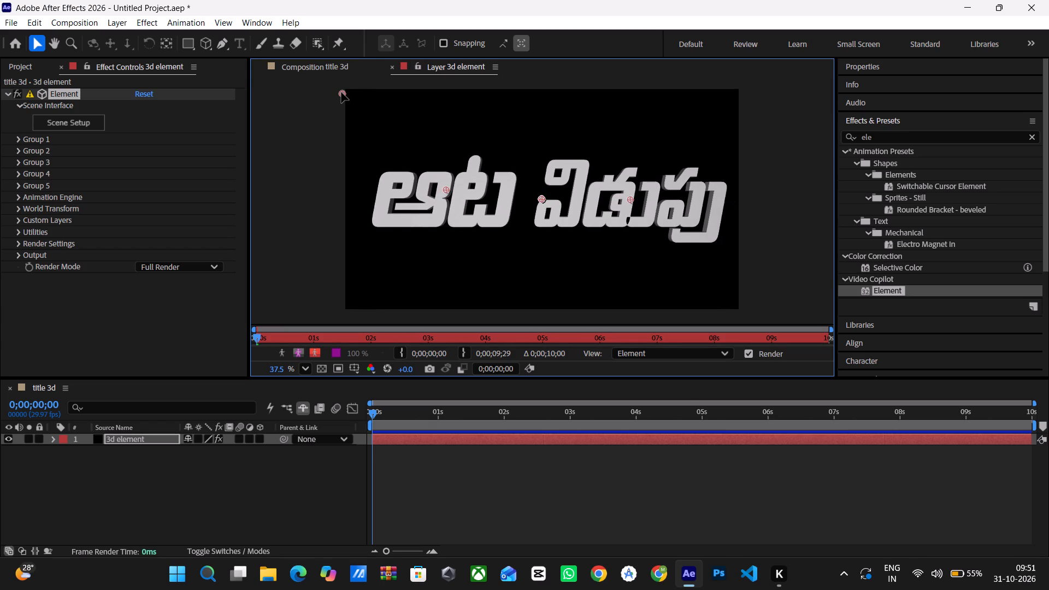
left_click_drag(341, 92, 340, 92)
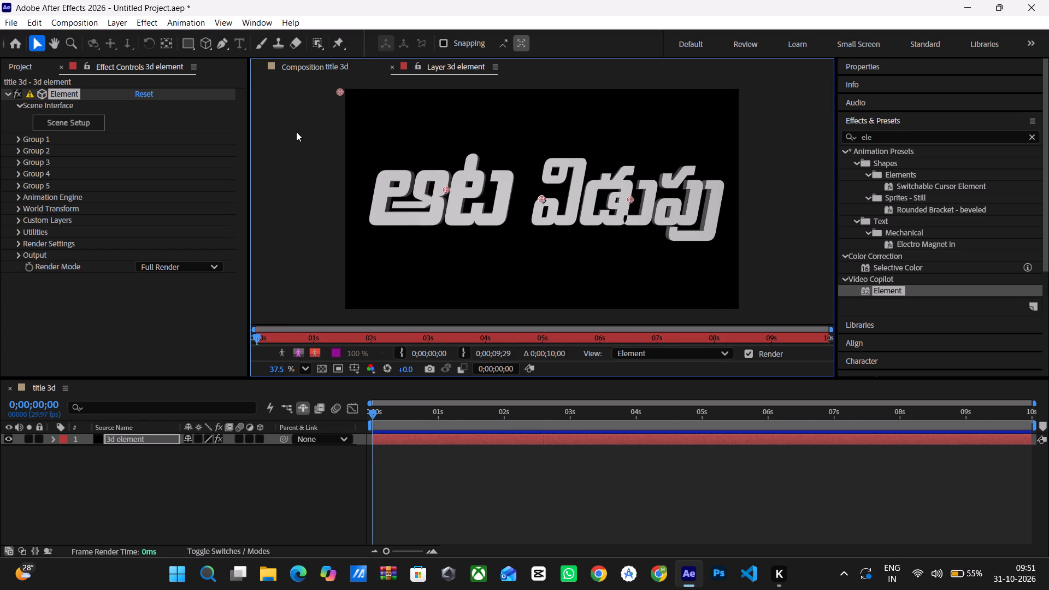
left_click(122, 383)
left_click(161, 481)
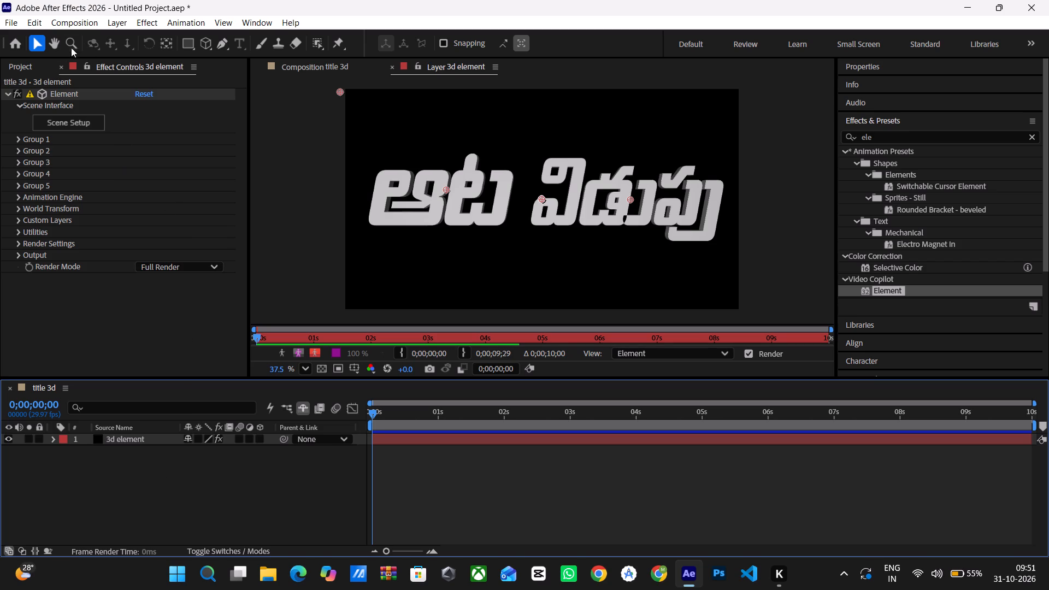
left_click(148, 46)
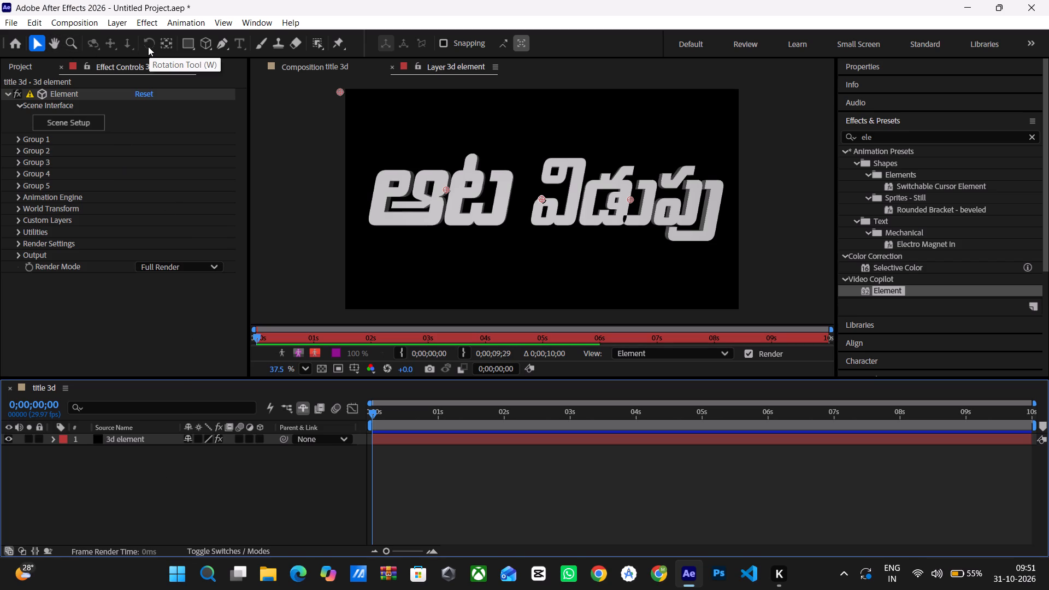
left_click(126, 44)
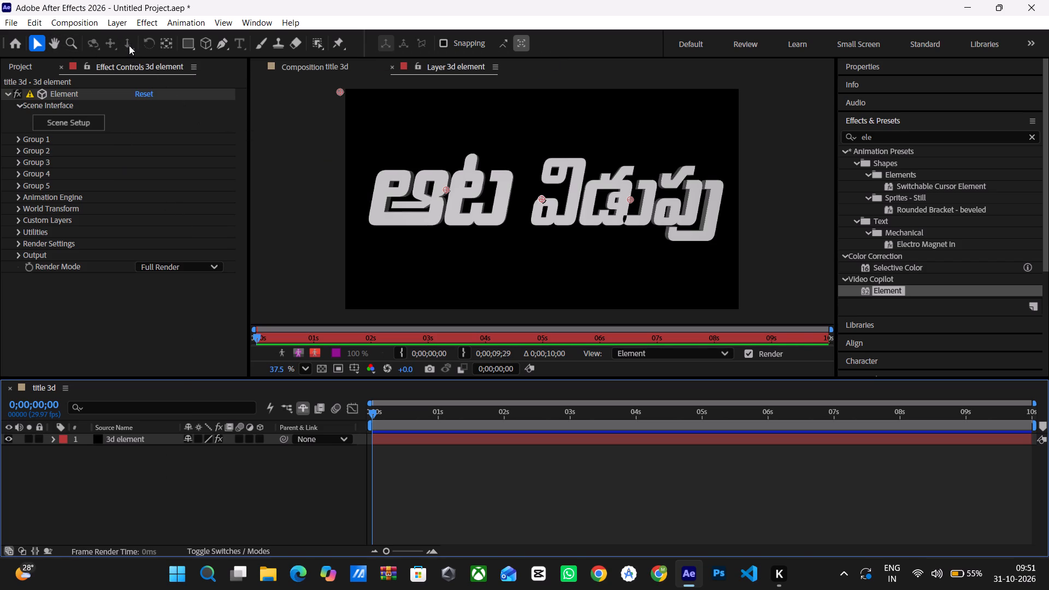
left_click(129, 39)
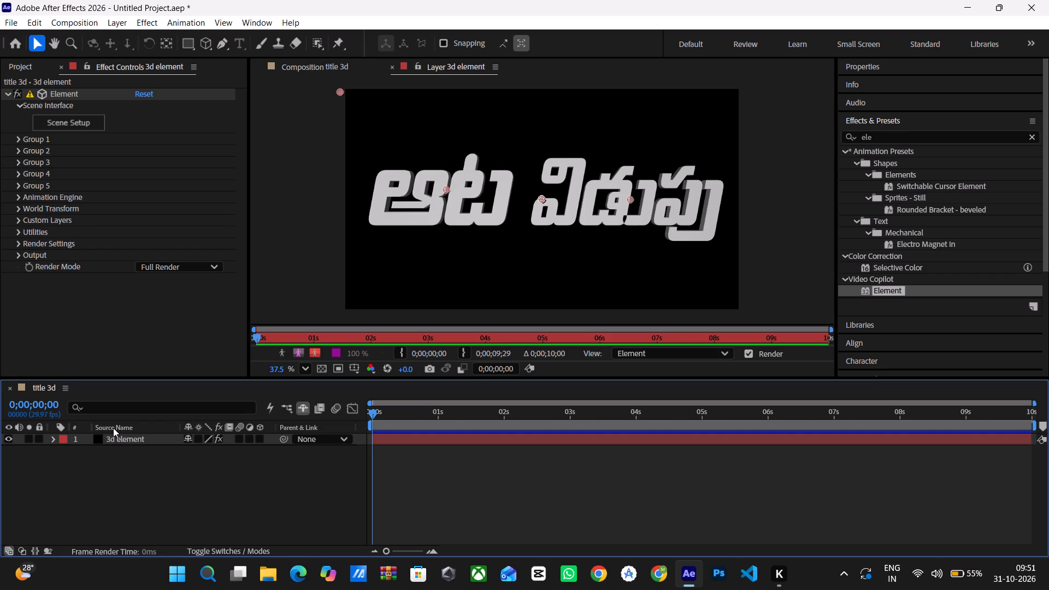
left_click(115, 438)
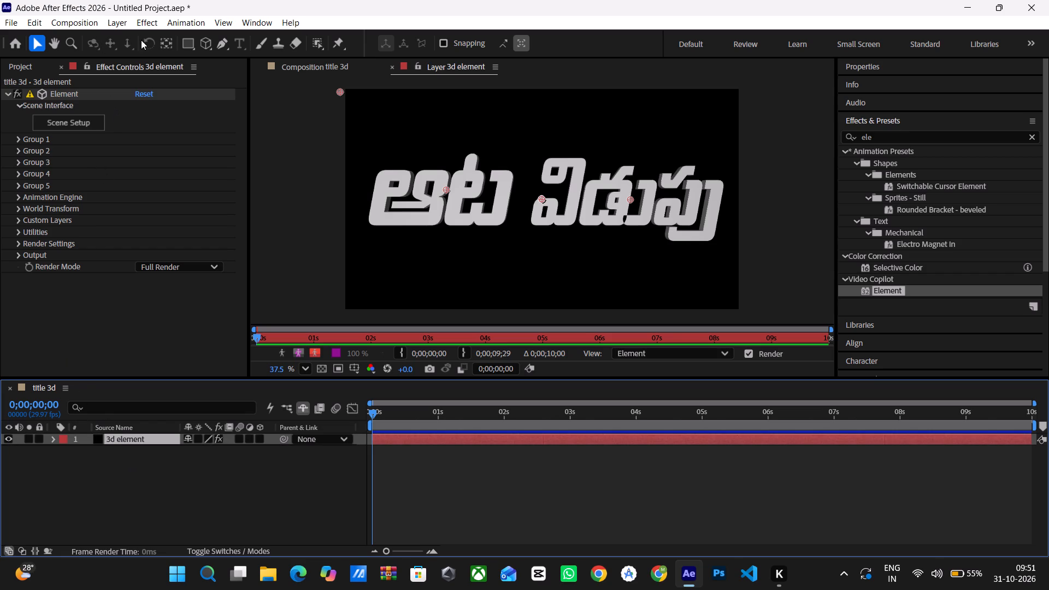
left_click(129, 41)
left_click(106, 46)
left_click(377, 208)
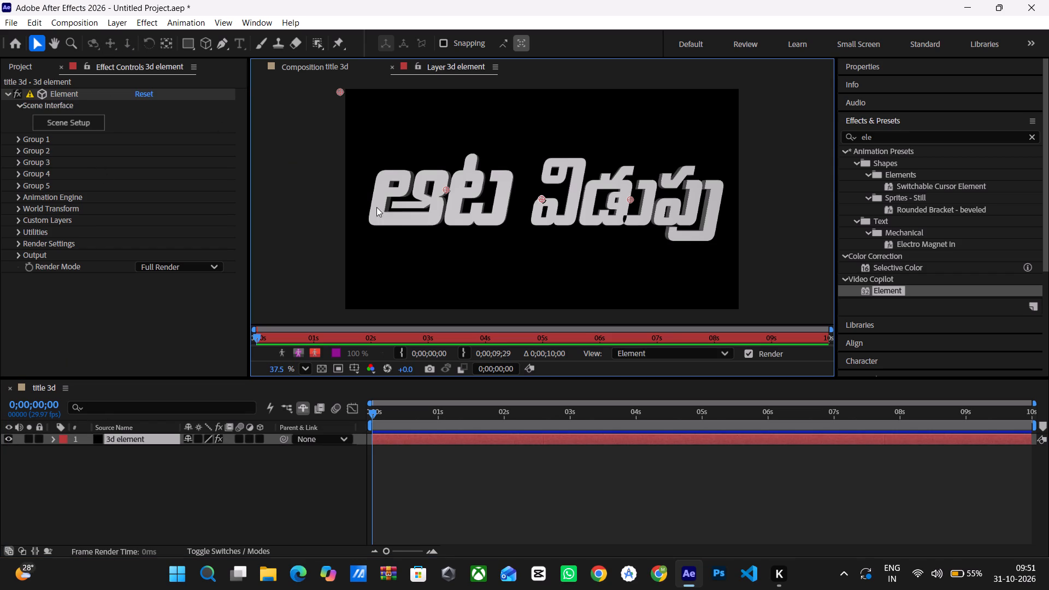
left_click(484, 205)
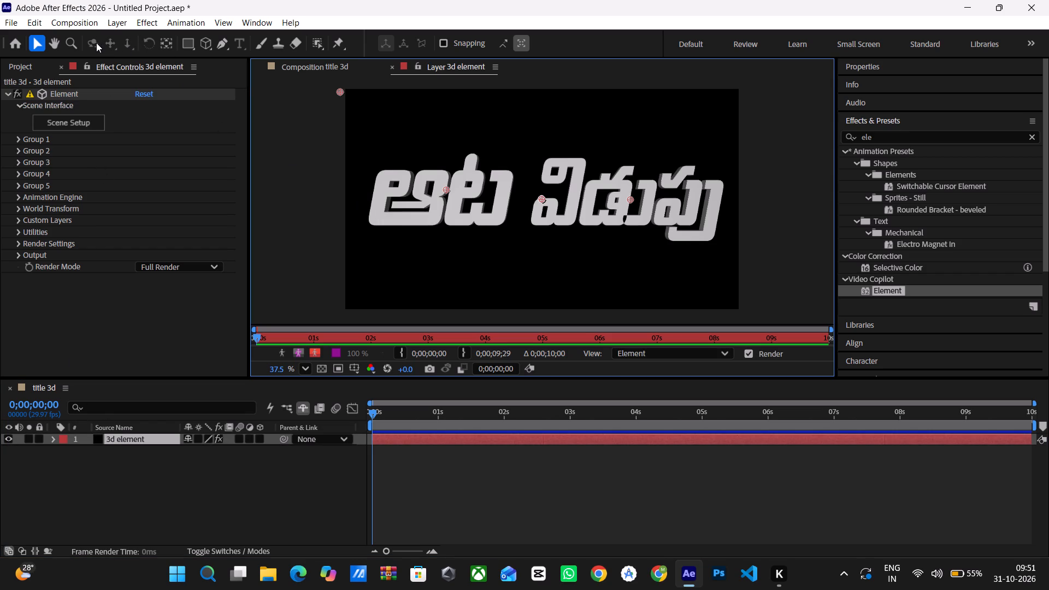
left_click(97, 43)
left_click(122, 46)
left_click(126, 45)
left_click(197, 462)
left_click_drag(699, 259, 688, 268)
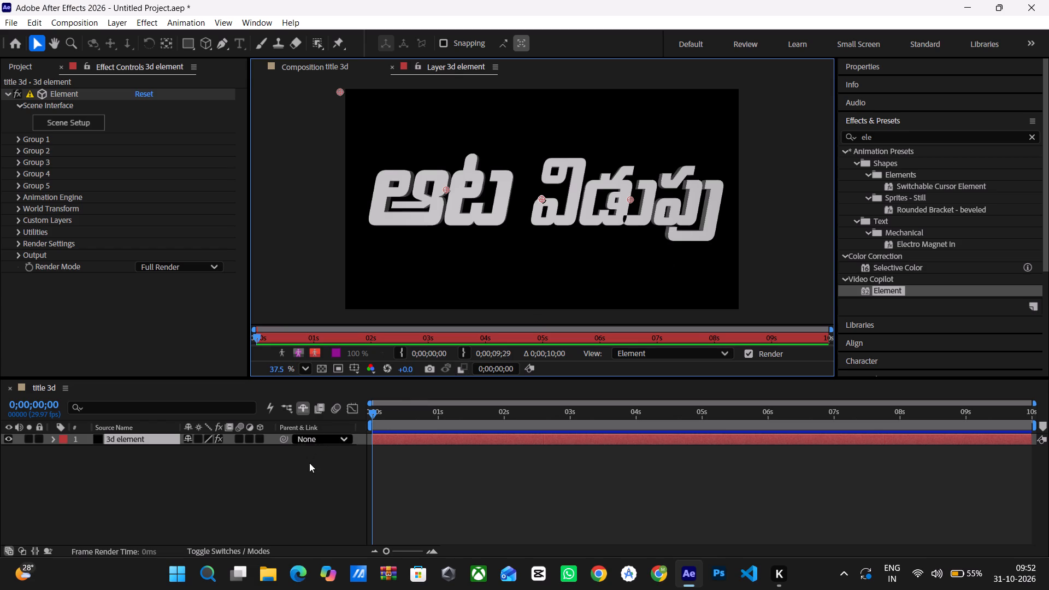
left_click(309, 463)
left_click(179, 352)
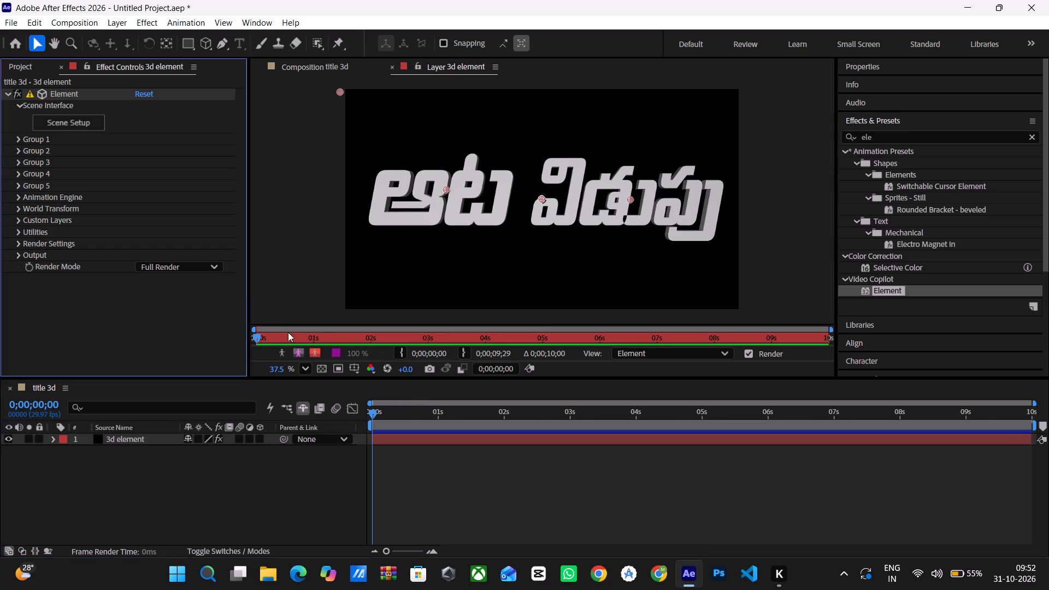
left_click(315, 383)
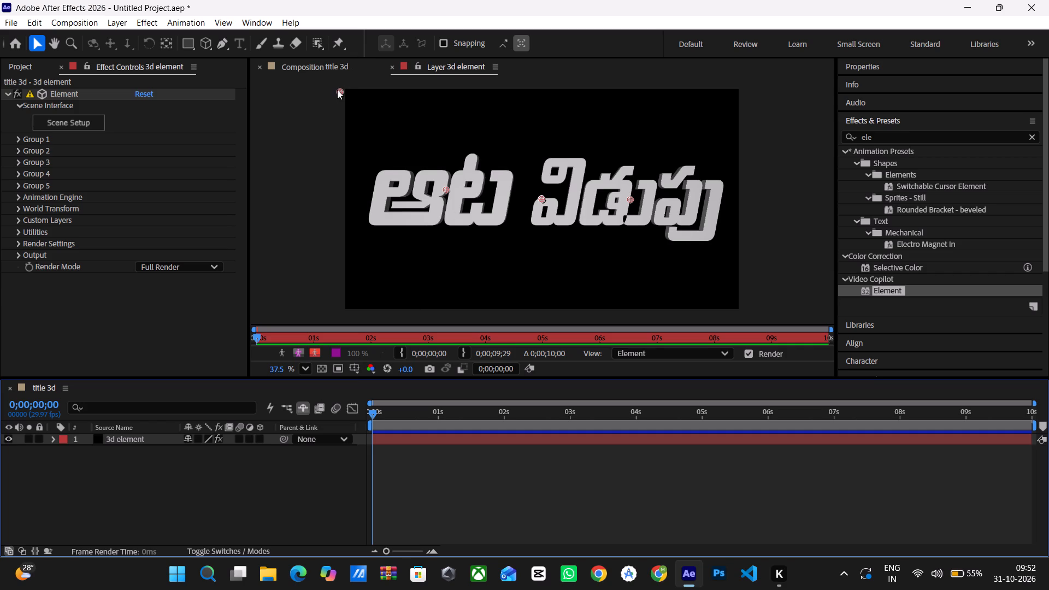
Move the whole 3D title slightly lower in the frame using Element's world position point.
left_click_drag(337, 90, 331, 112)
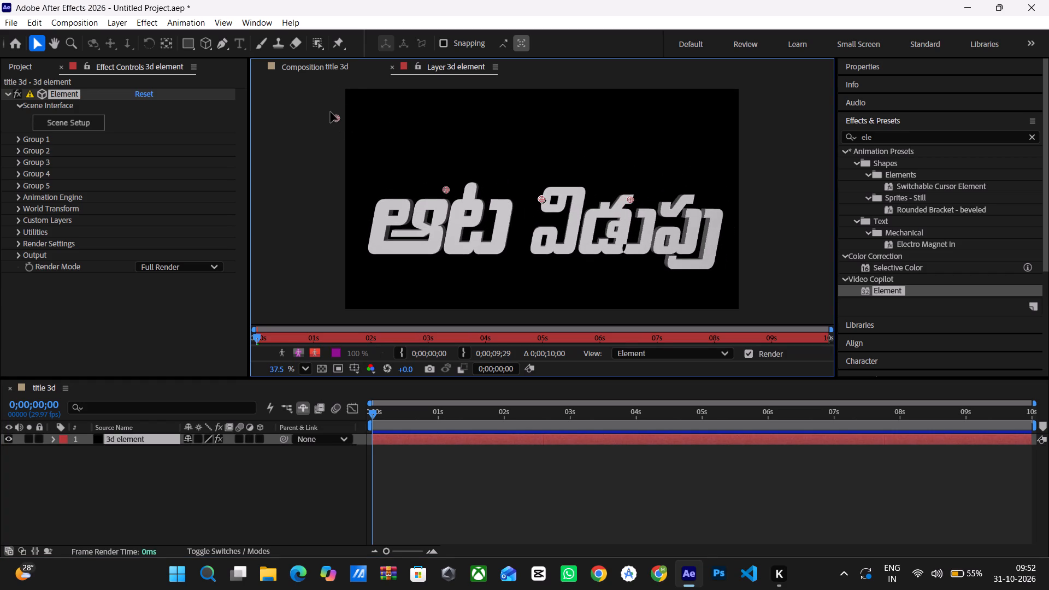
left_click_drag(331, 112, 337, 97)
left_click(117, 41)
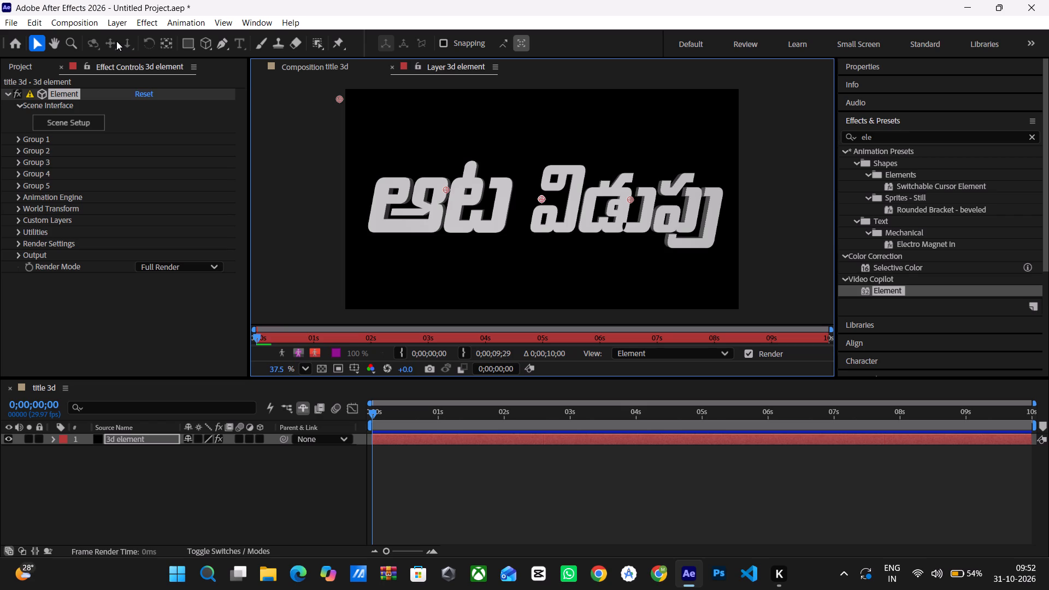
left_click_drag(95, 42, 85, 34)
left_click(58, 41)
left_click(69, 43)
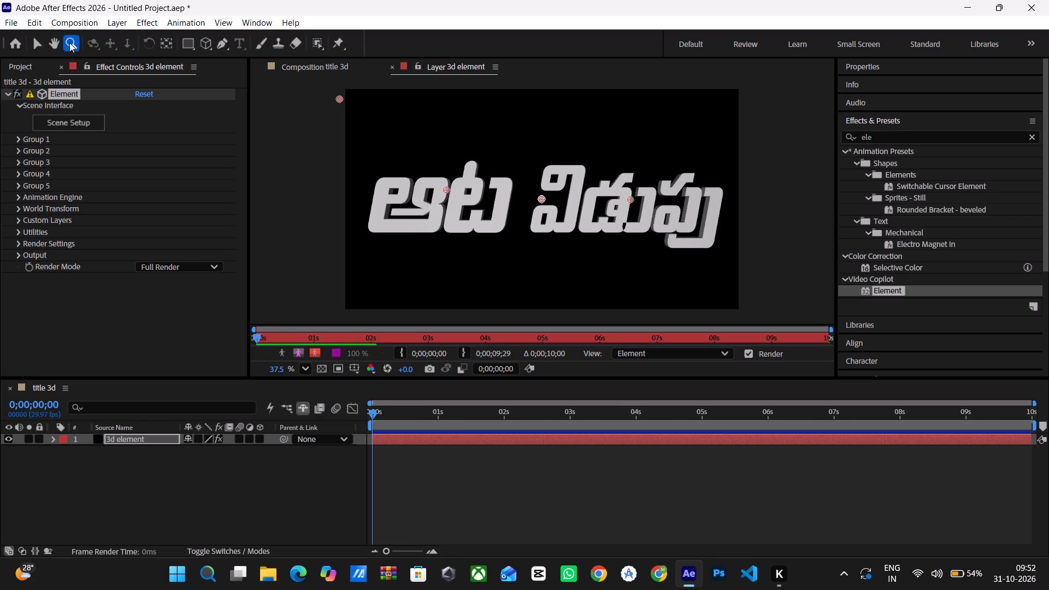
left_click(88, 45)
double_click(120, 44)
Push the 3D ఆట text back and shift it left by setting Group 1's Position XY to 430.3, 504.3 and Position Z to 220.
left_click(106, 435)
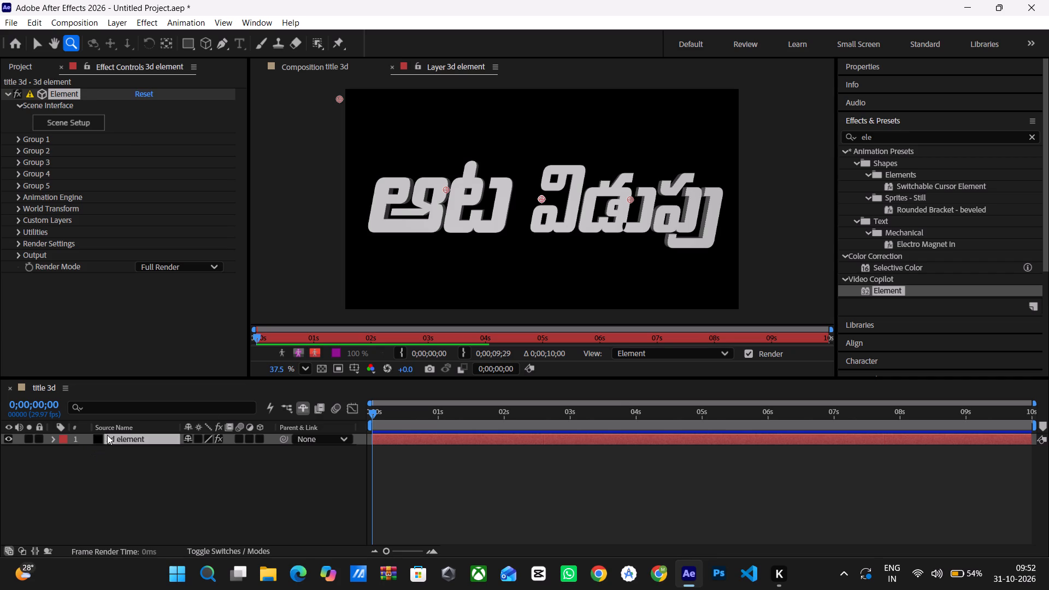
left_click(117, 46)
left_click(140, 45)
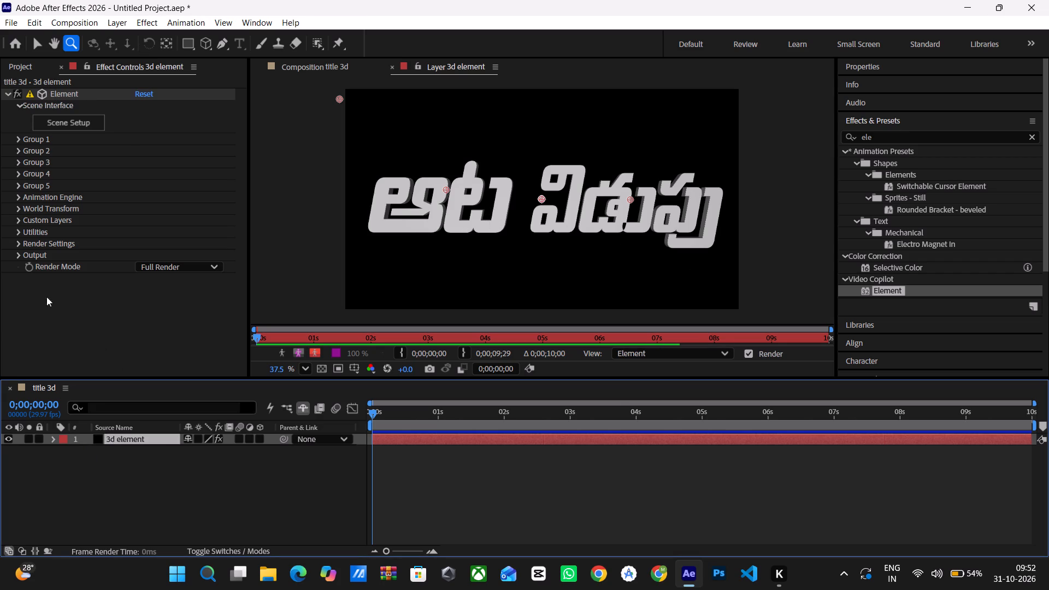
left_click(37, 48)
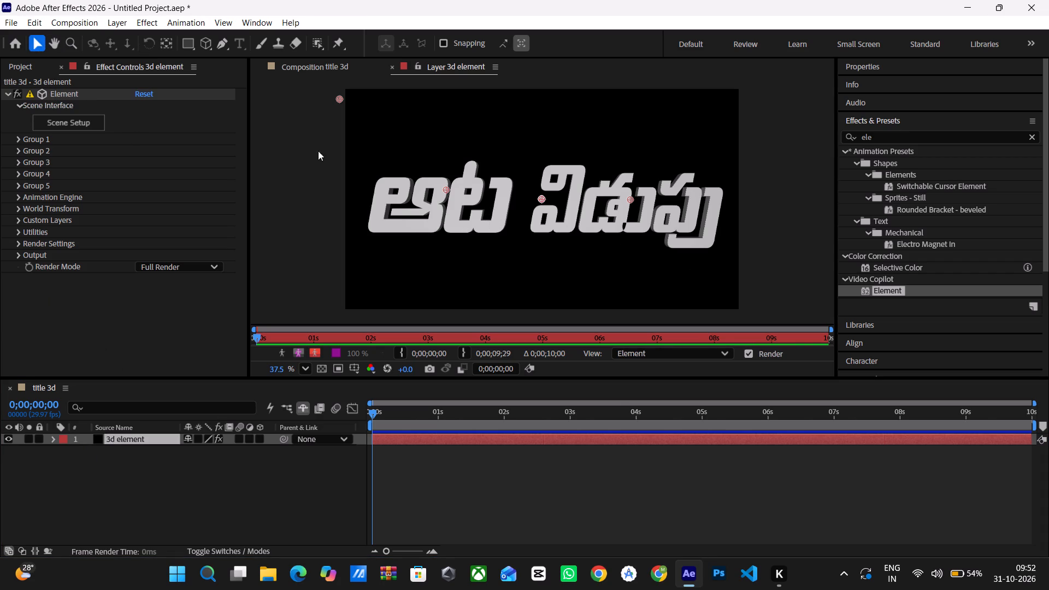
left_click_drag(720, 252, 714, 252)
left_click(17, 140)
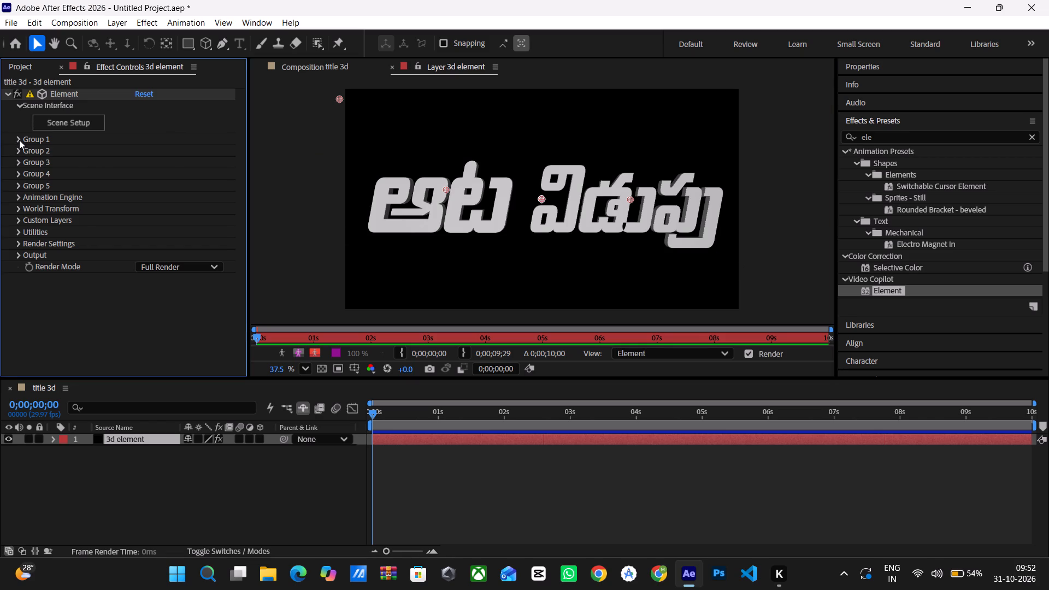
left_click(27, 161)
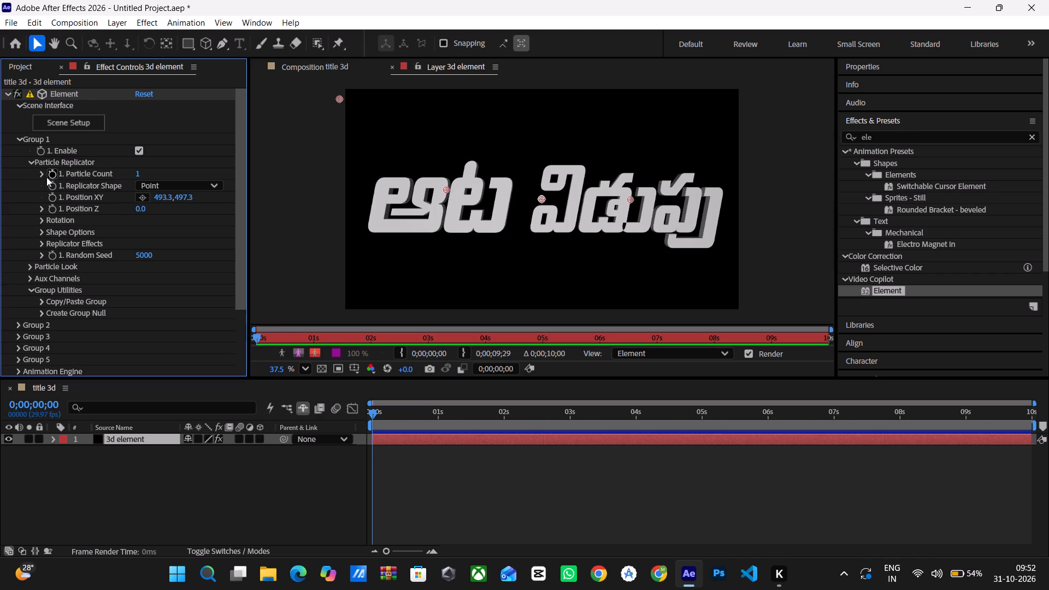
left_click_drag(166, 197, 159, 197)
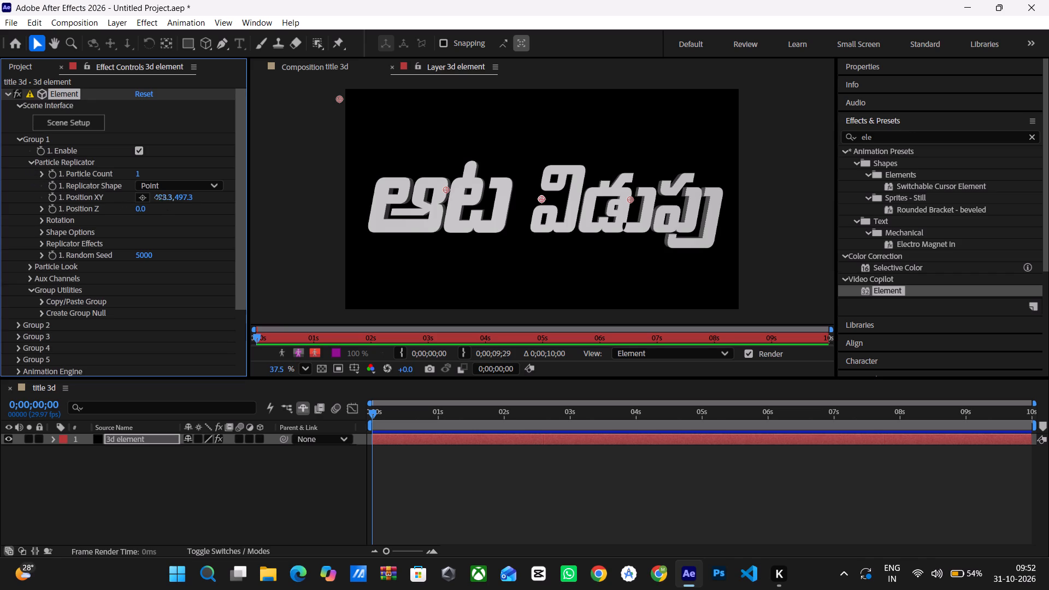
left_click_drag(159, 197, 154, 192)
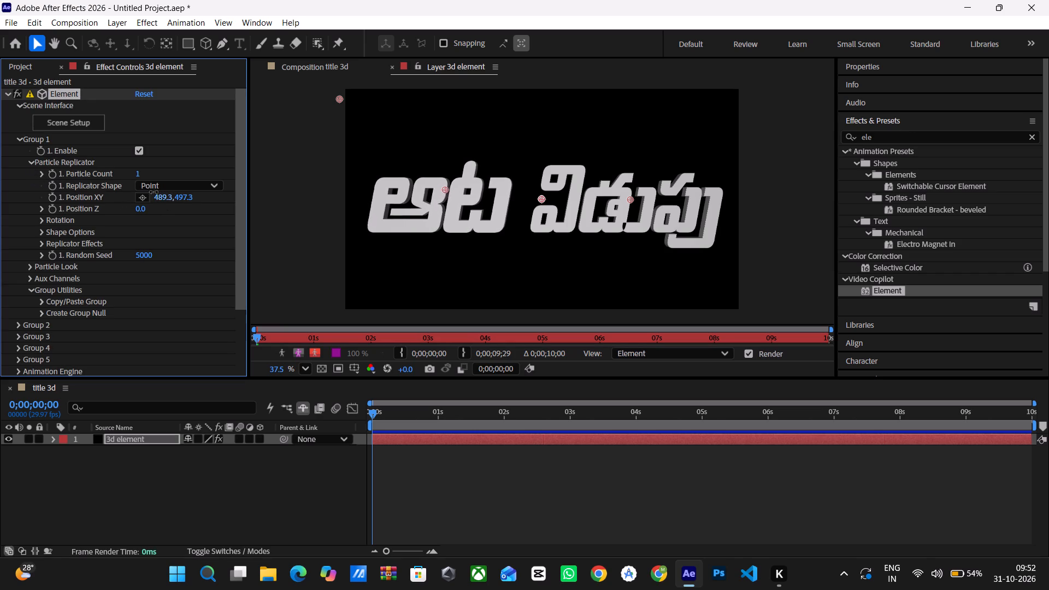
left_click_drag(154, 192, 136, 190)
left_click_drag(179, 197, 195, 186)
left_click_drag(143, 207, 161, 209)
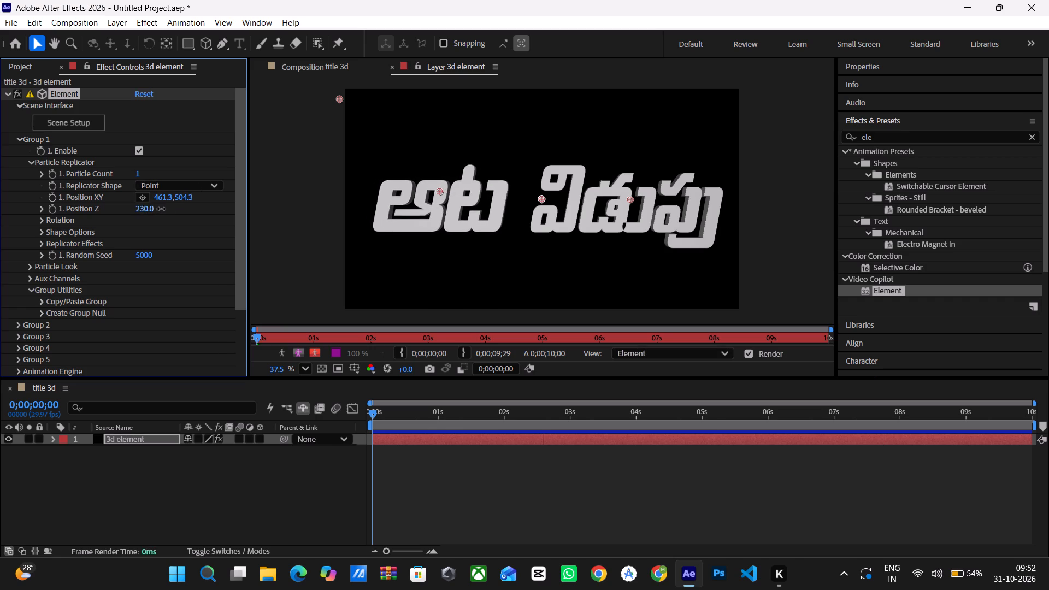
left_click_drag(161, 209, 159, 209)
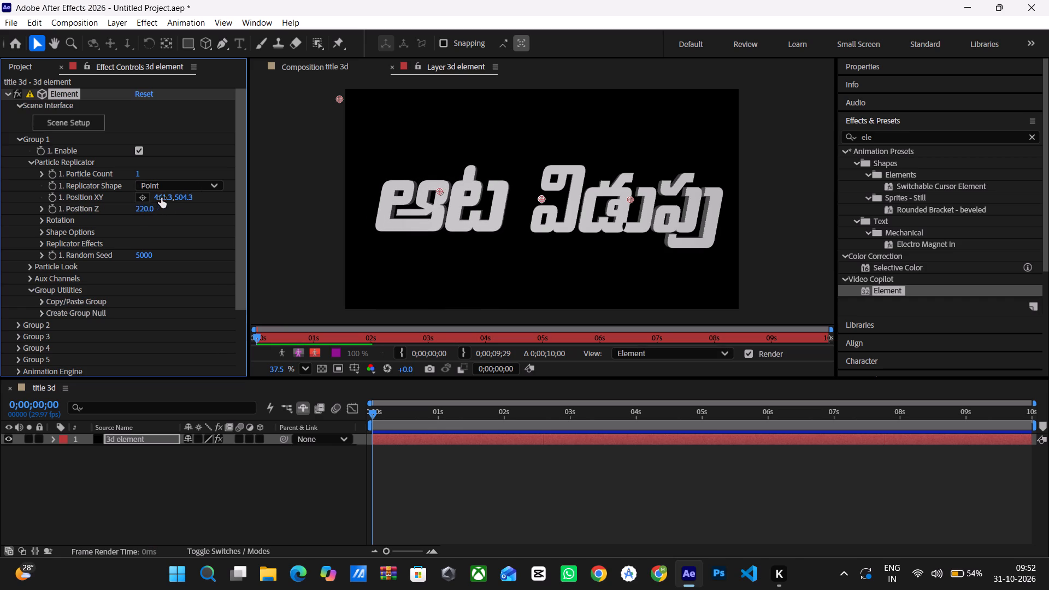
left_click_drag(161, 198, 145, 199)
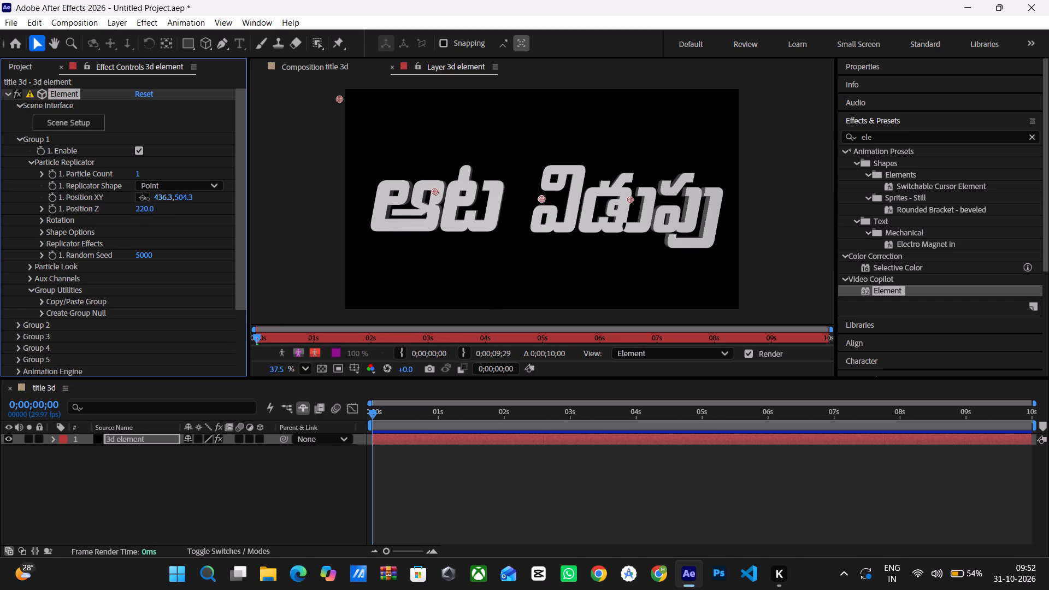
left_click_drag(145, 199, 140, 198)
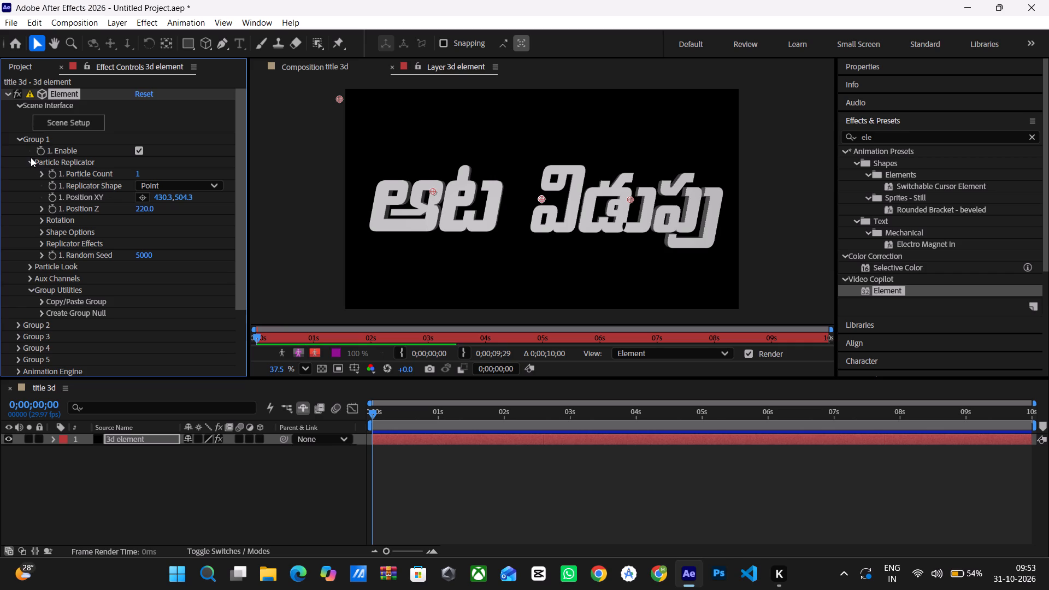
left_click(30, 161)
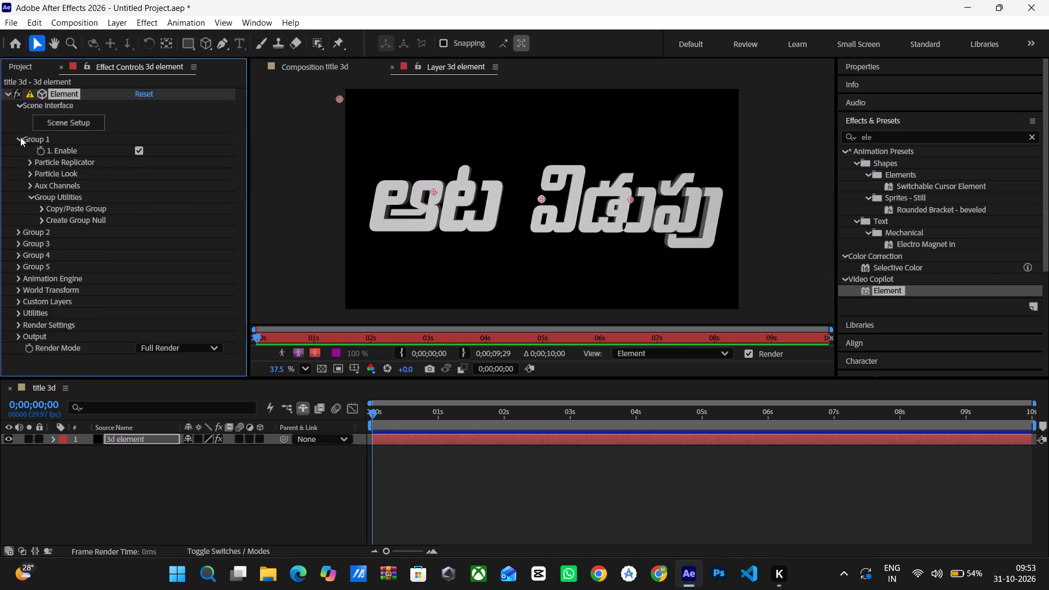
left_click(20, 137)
Push the 3D విడుపు text back by setting Group 2's Position XY to 1396, 547.3 and Position Z to 290.
left_click(16, 147)
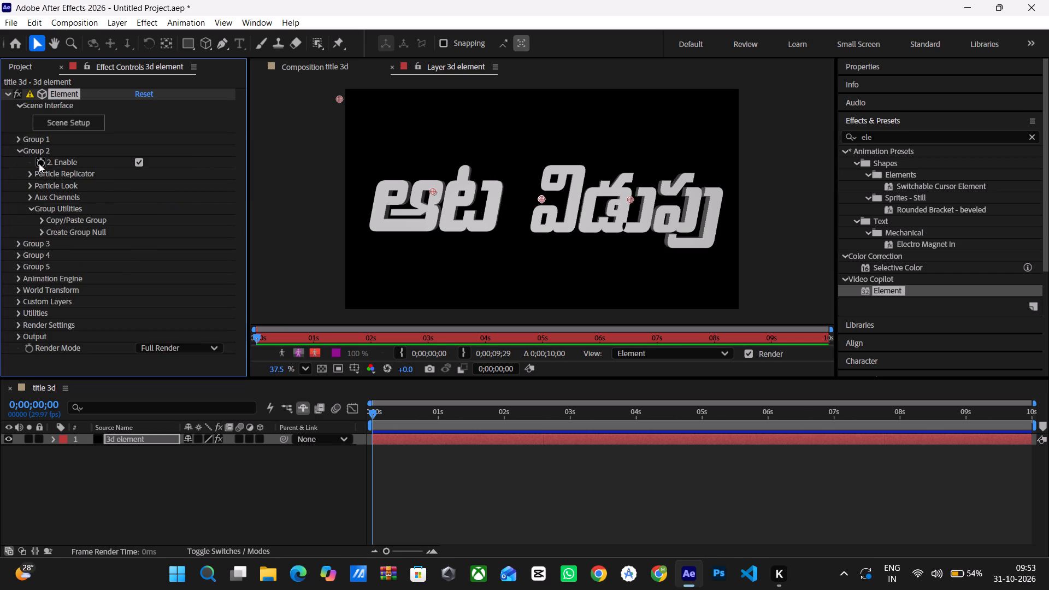
left_click(28, 173)
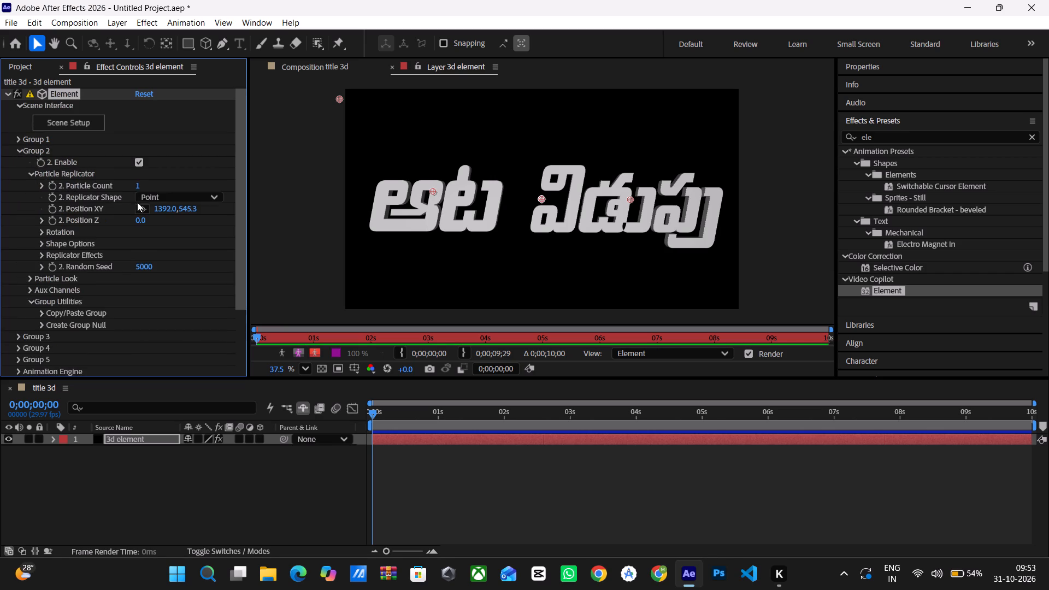
left_click_drag(165, 206, 154, 205)
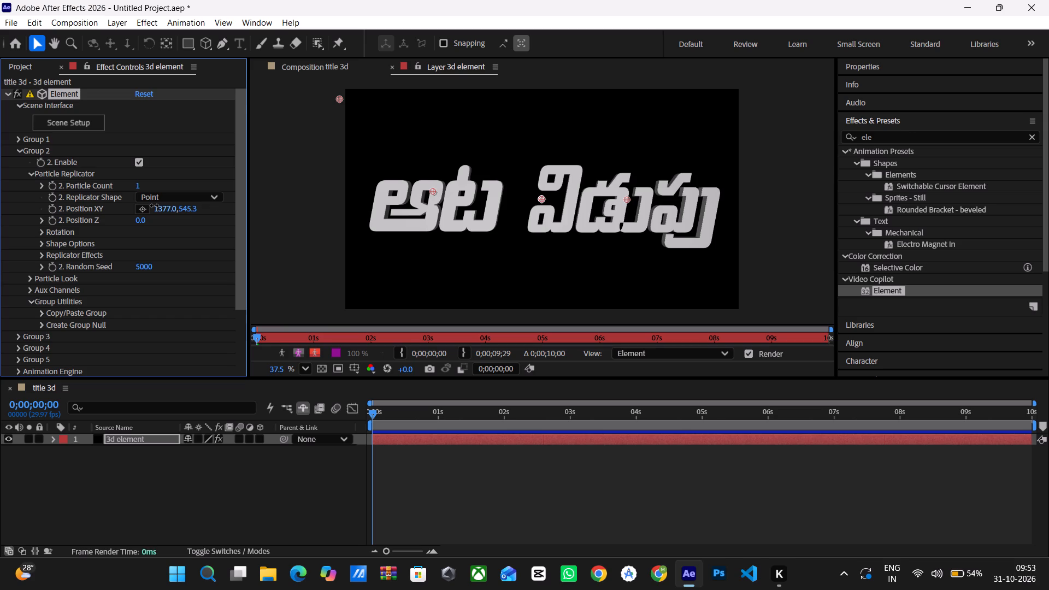
left_click_drag(154, 205, 153, 205)
left_click_drag(142, 220, 141, 220)
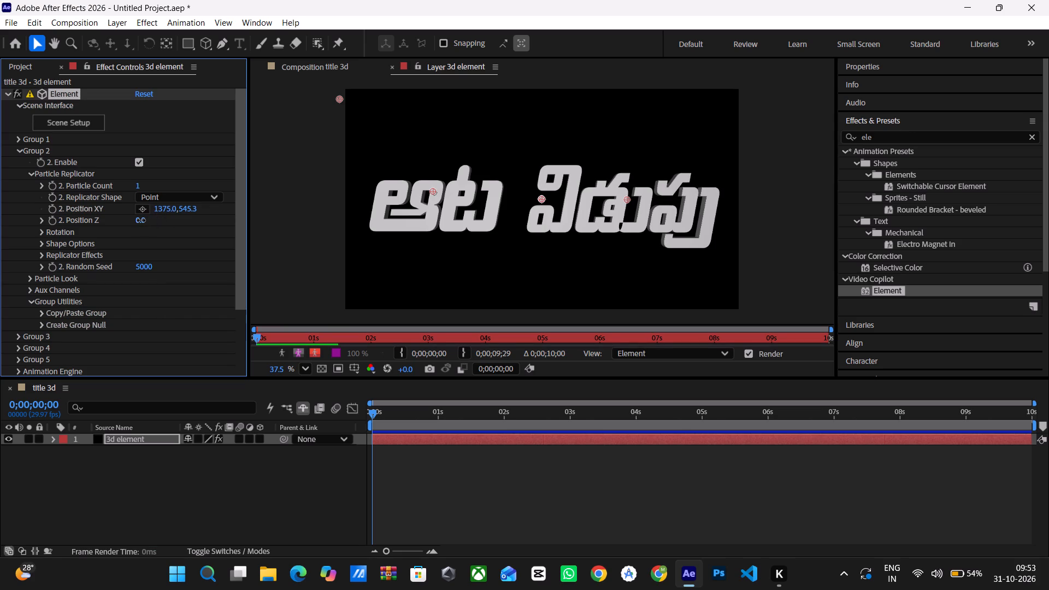
left_click_drag(141, 220, 161, 225)
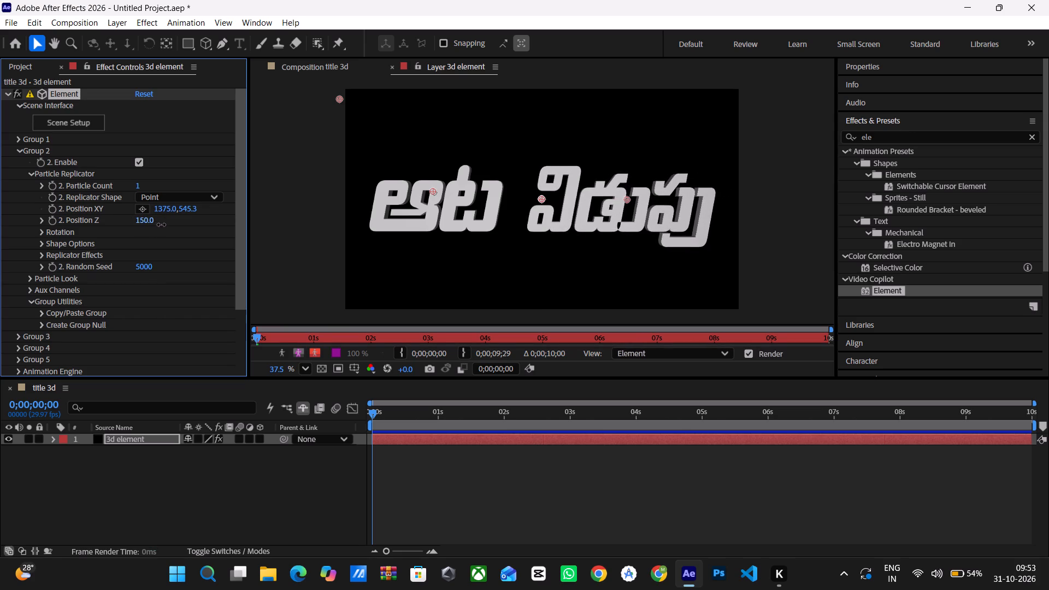
left_click_drag(161, 225, 167, 225)
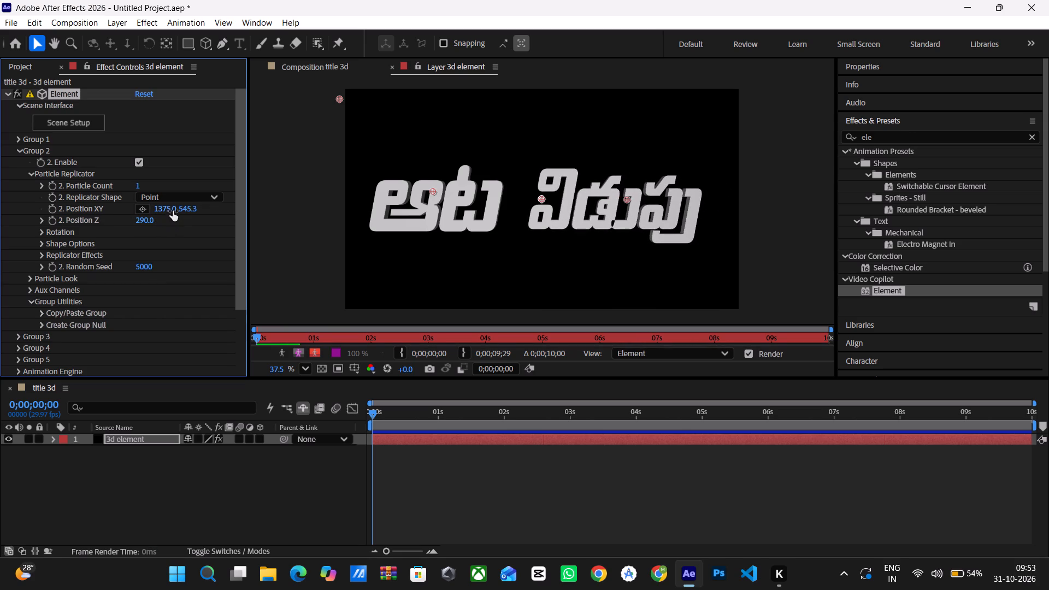
left_click_drag(183, 208, 199, 205)
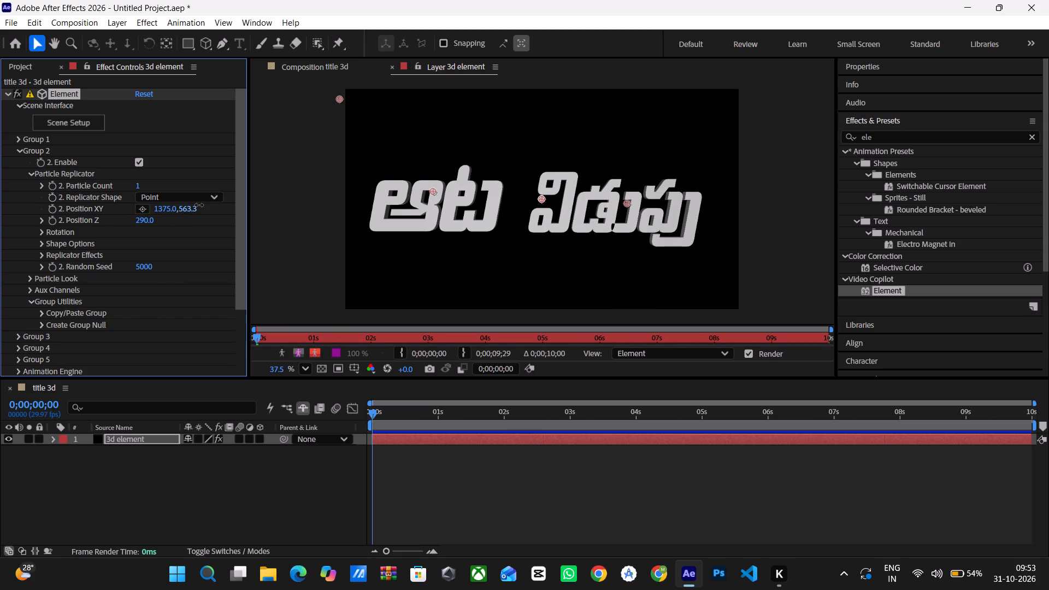
left_click_drag(199, 205, 199, 205)
left_click_drag(169, 211, 178, 214)
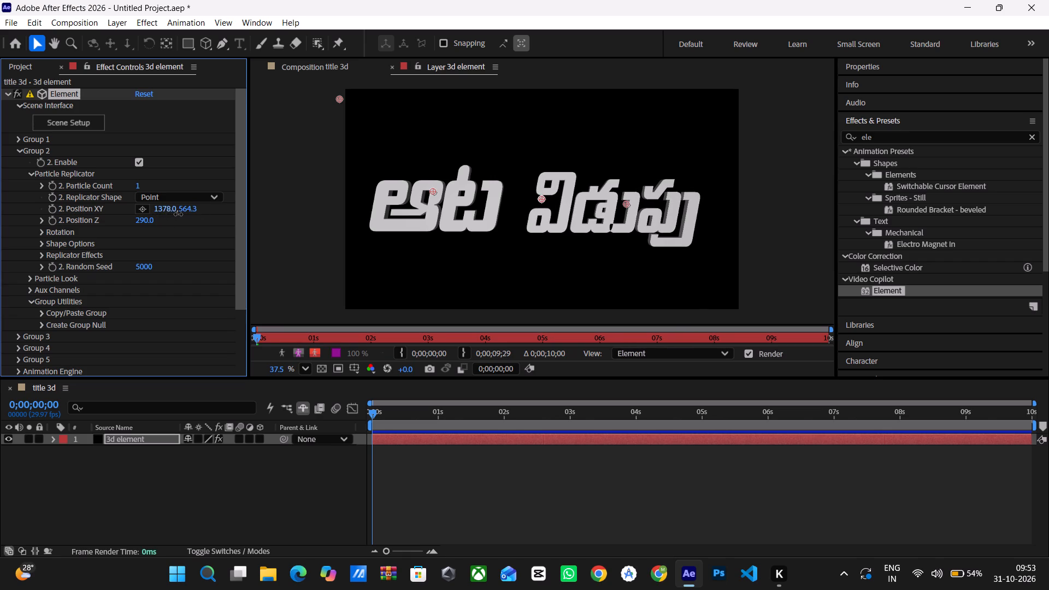
left_click_drag(178, 214, 180, 208)
left_click_drag(185, 209, 195, 212)
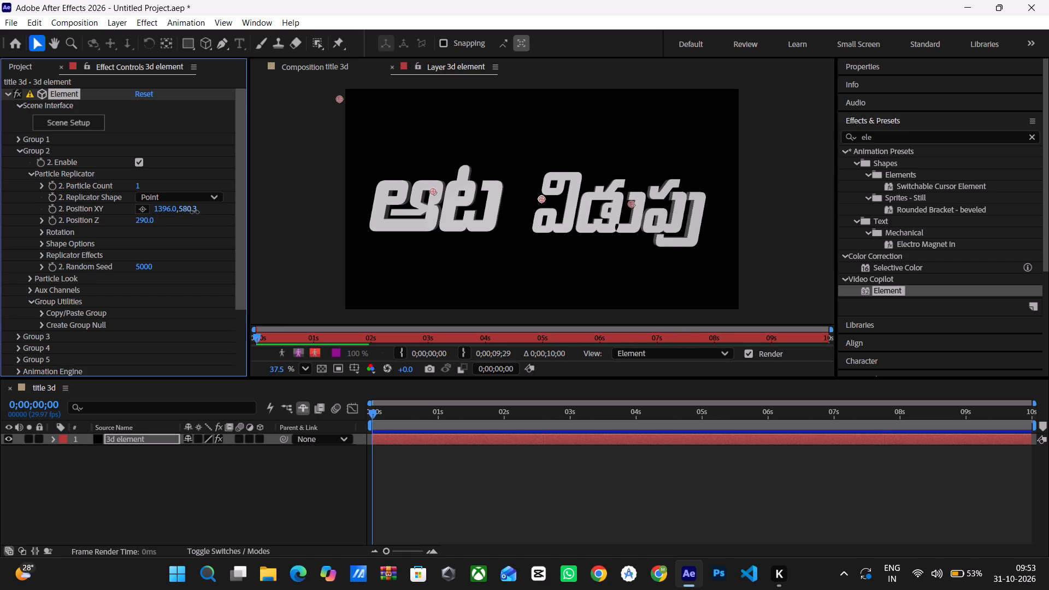
left_click_drag(195, 212, 185, 206)
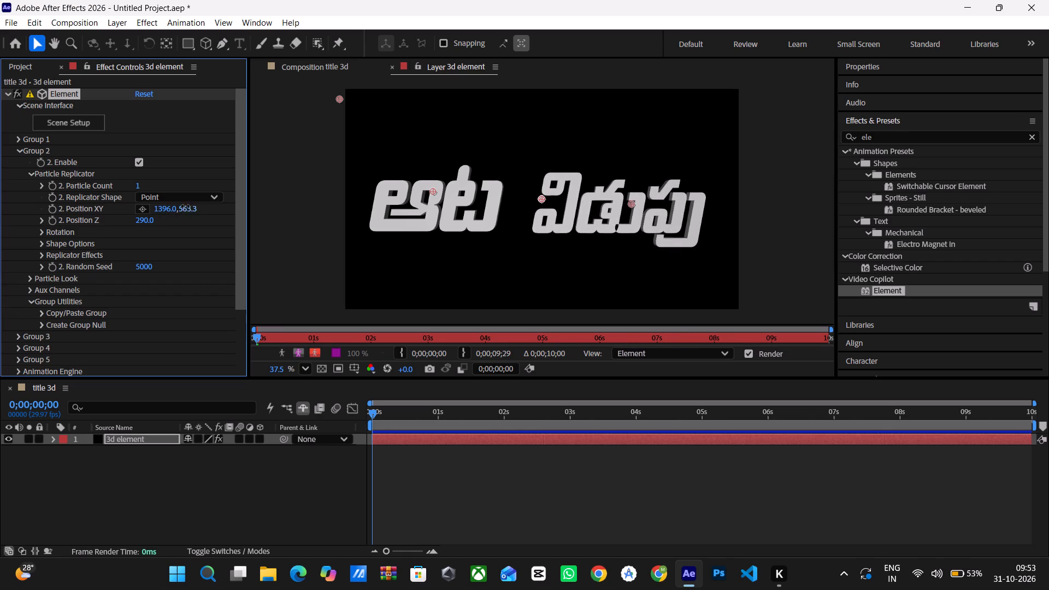
left_click_drag(185, 206, 174, 209)
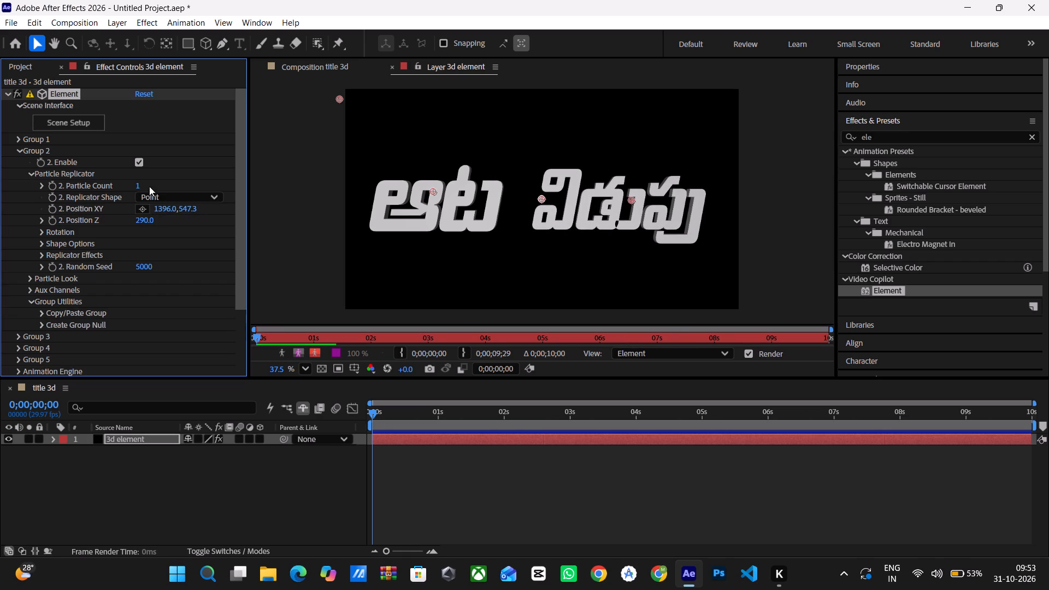
Fine-tune the విడుపు text's depth by setting Group 2's Position Z to 280, and collapse the group settings.
left_click(13, 139)
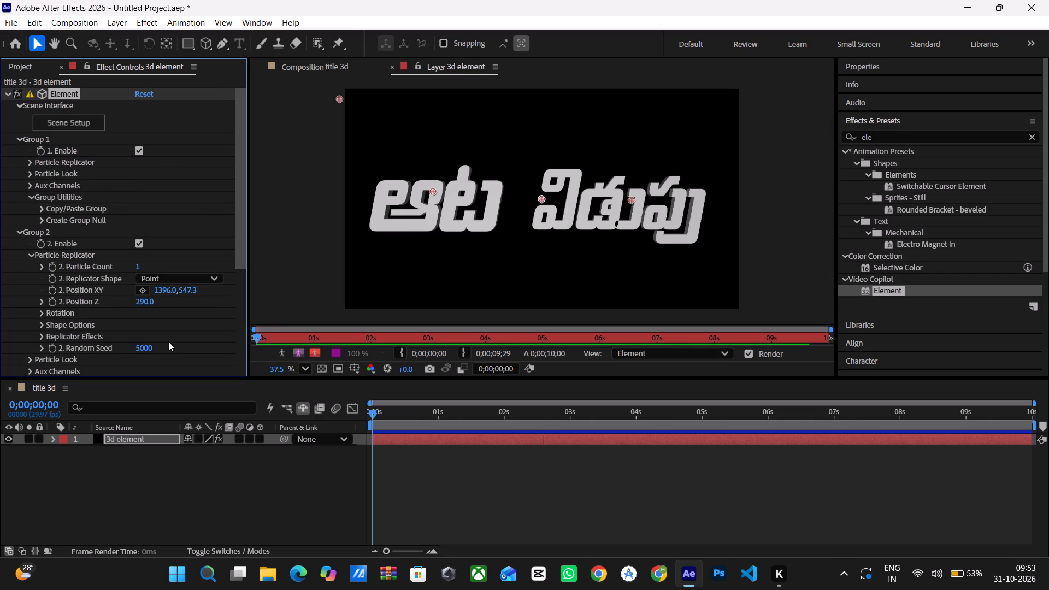
left_click(139, 304)
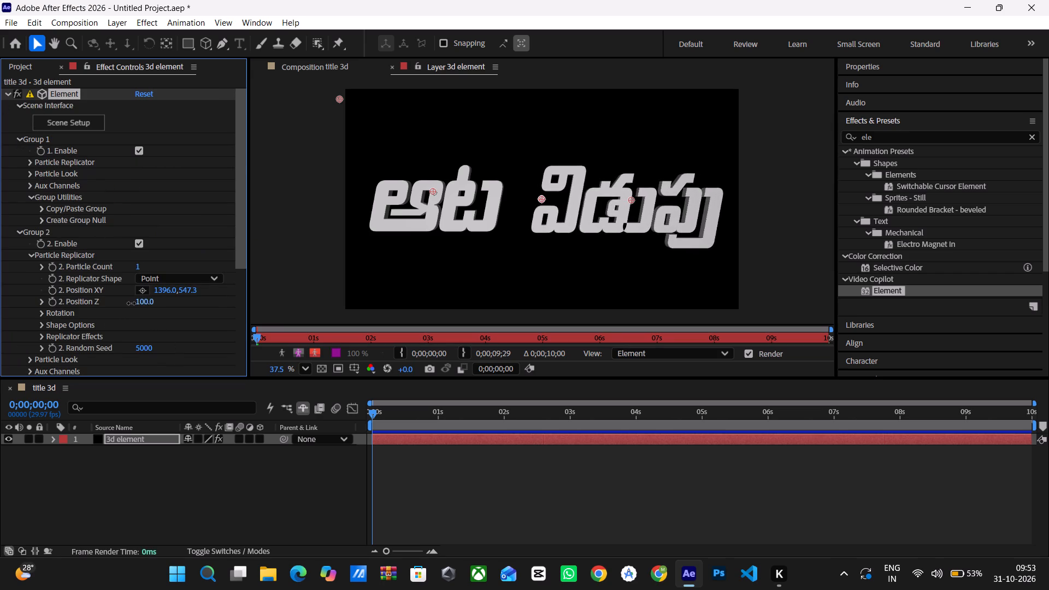
left_click(18, 138)
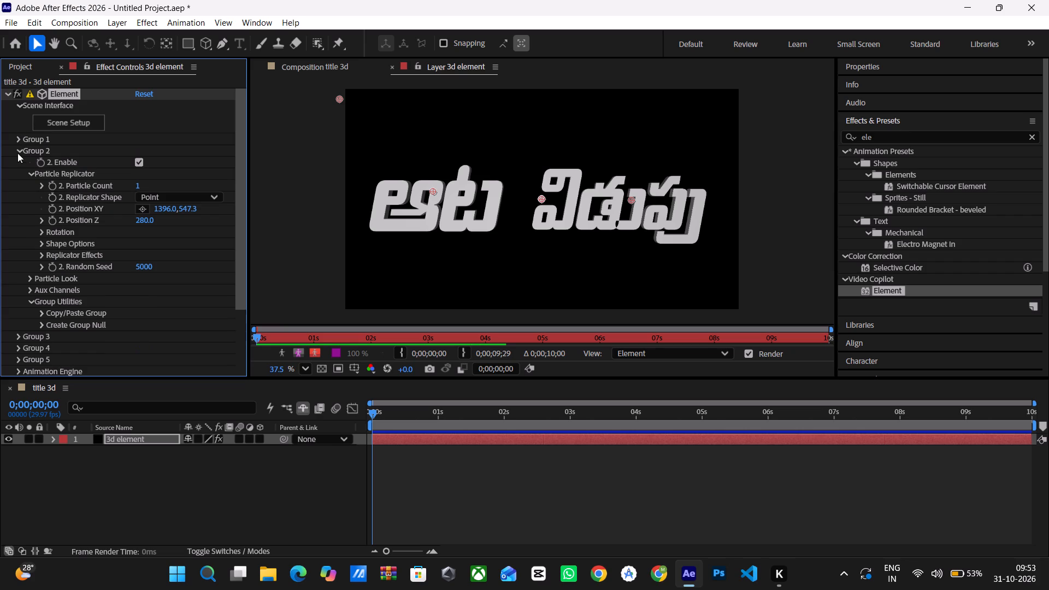
left_click(17, 149)
Push the 3D ఆట text farther back and left by setting Group 1's Position Z to 610 and Position XY to 346.3, 512.3.
left_click(17, 135)
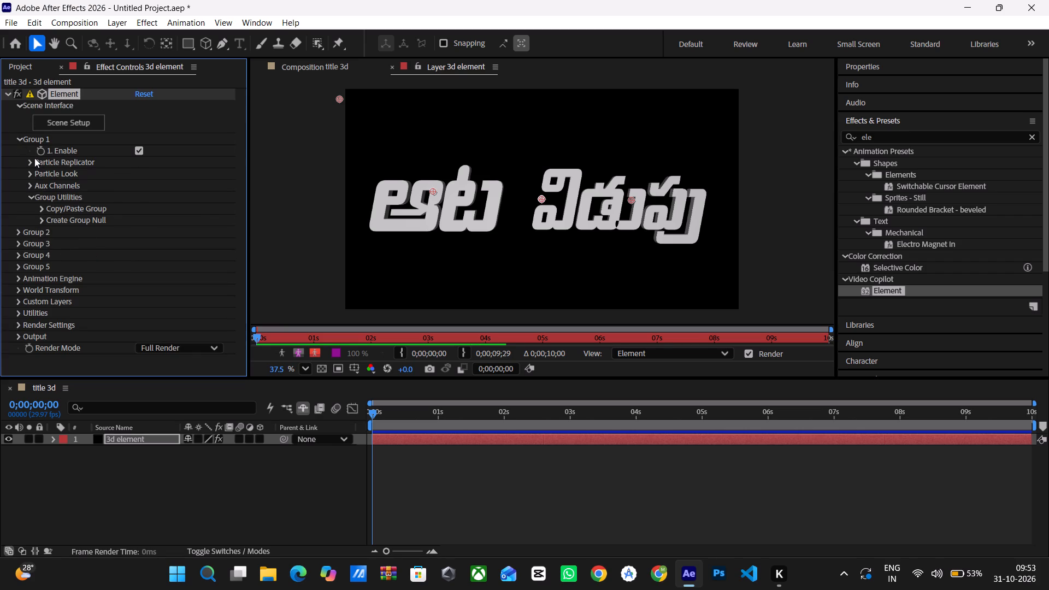
left_click(28, 161)
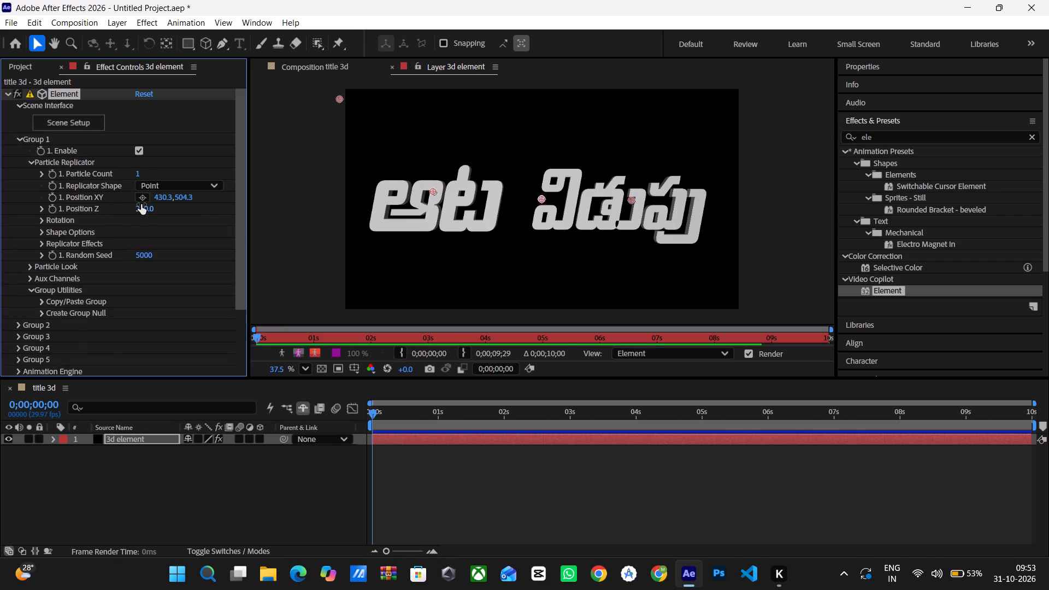
left_click_drag(146, 210, 157, 207)
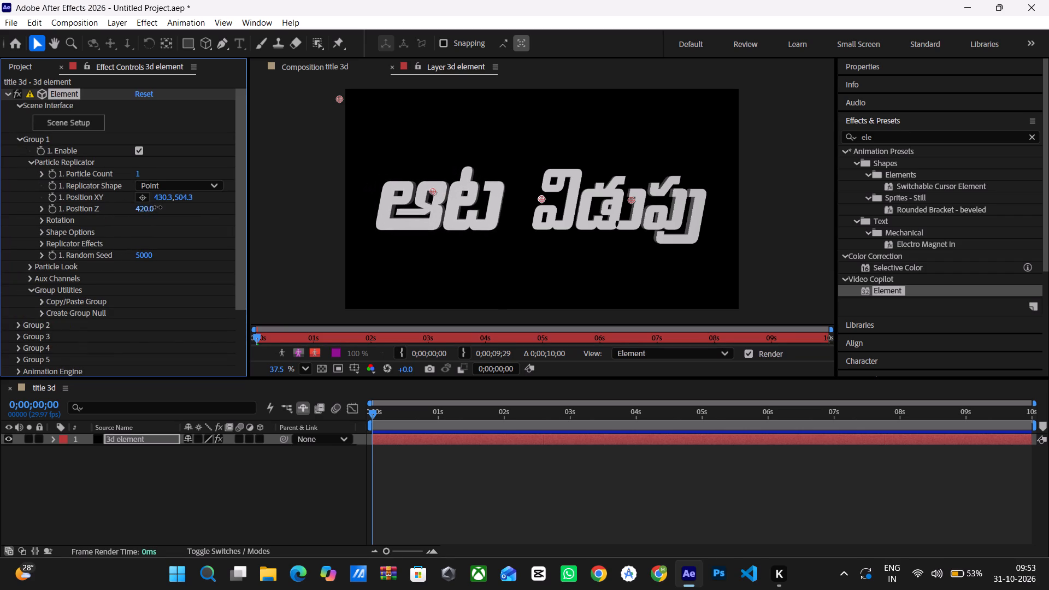
left_click_drag(157, 207, 171, 208)
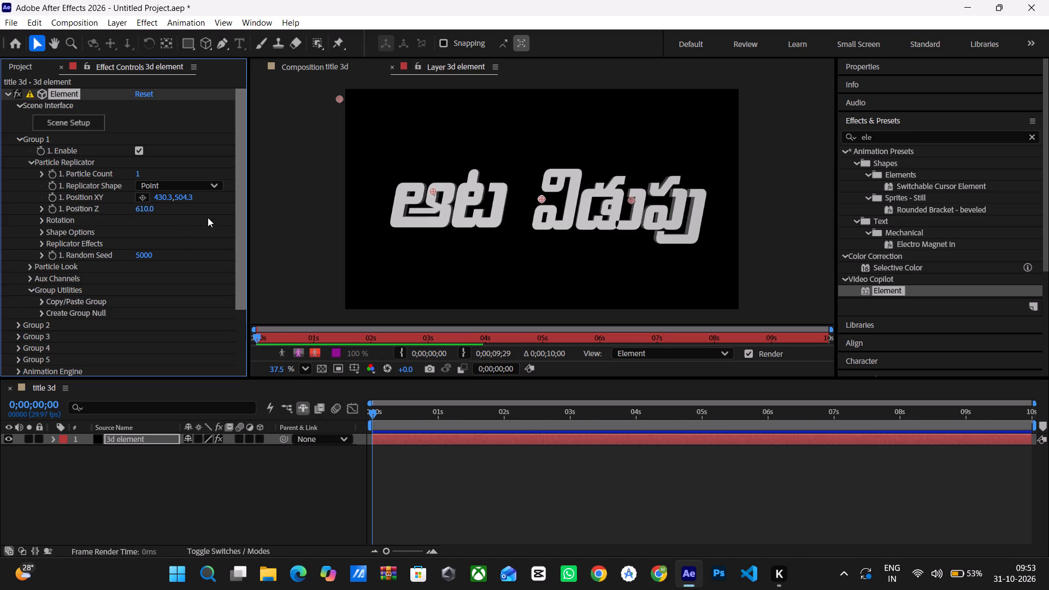
left_click_drag(164, 196, 156, 196)
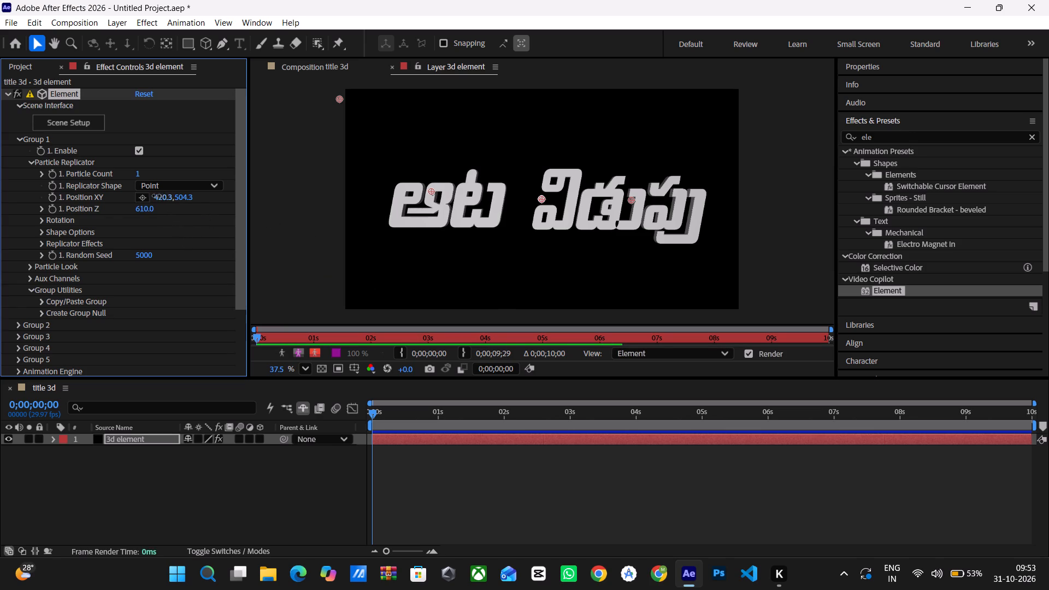
left_click_drag(156, 196, 135, 199)
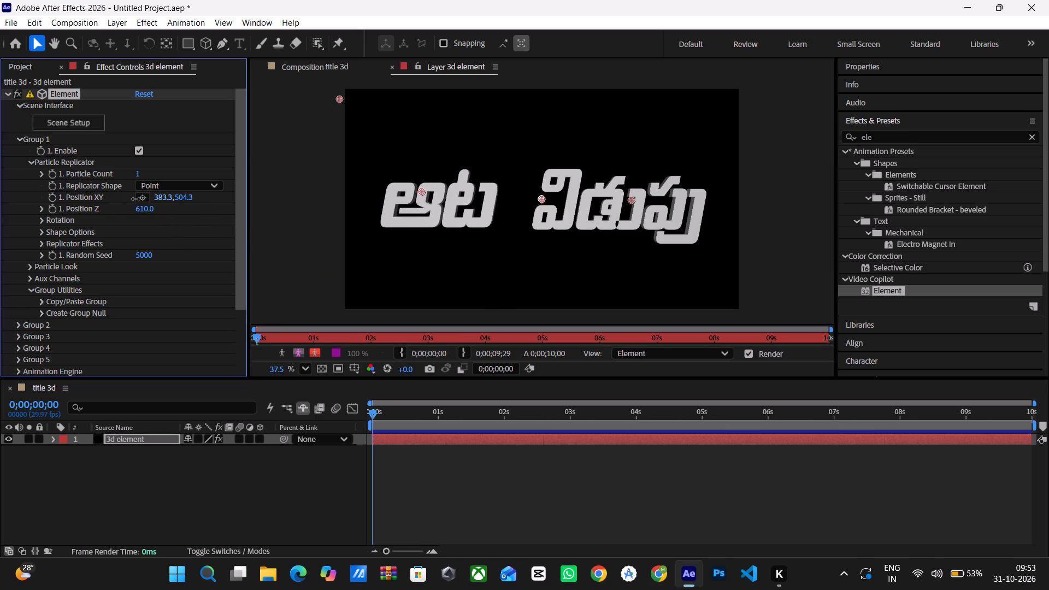
left_click_drag(135, 199, 137, 199)
left_click_drag(163, 197, 137, 193)
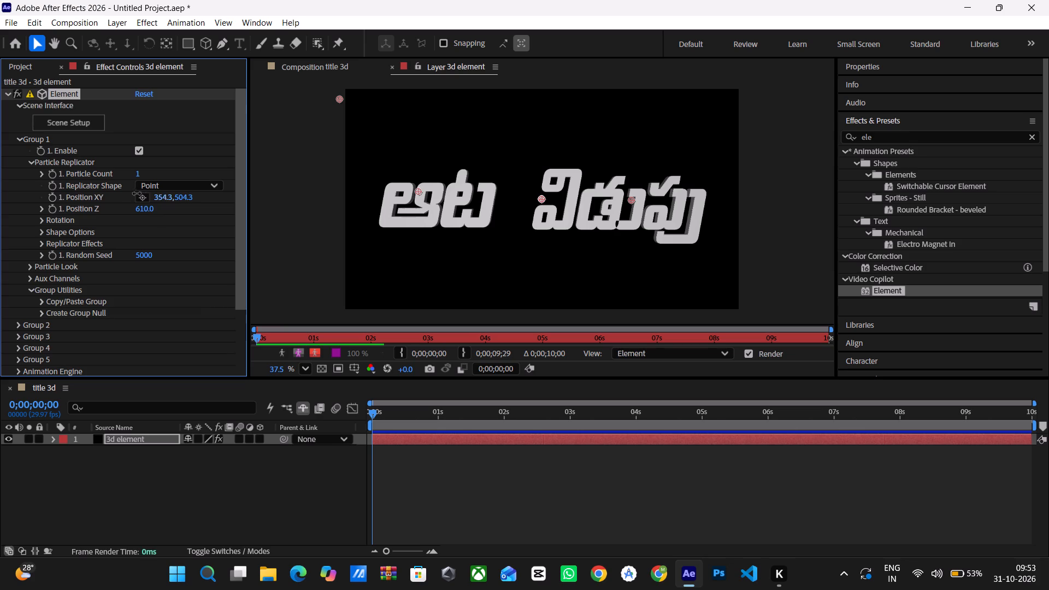
left_click_drag(137, 193, 132, 193)
left_click_drag(179, 196, 185, 197)
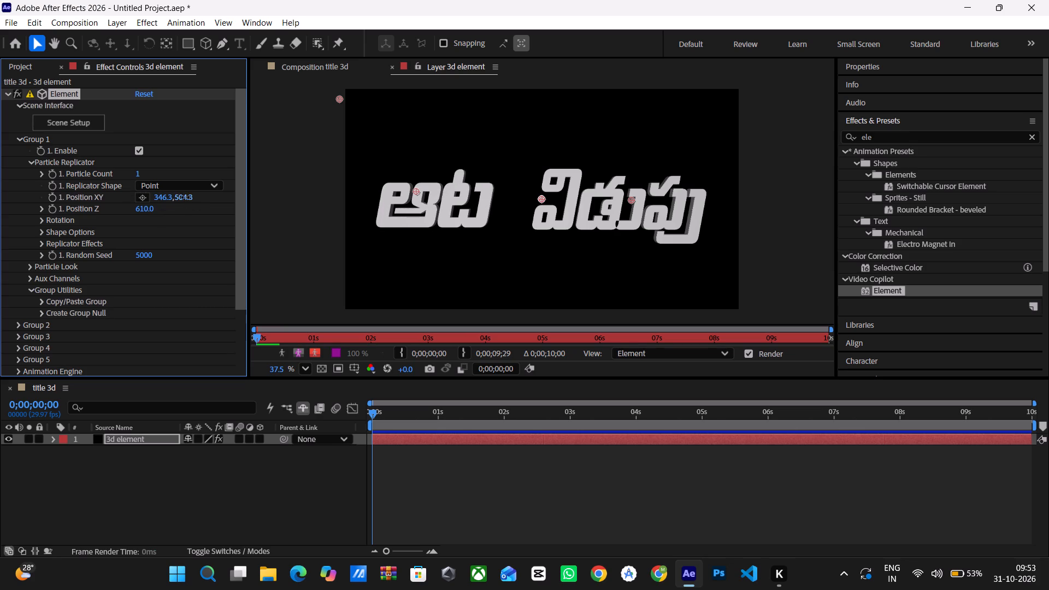
left_click_drag(185, 197, 191, 194)
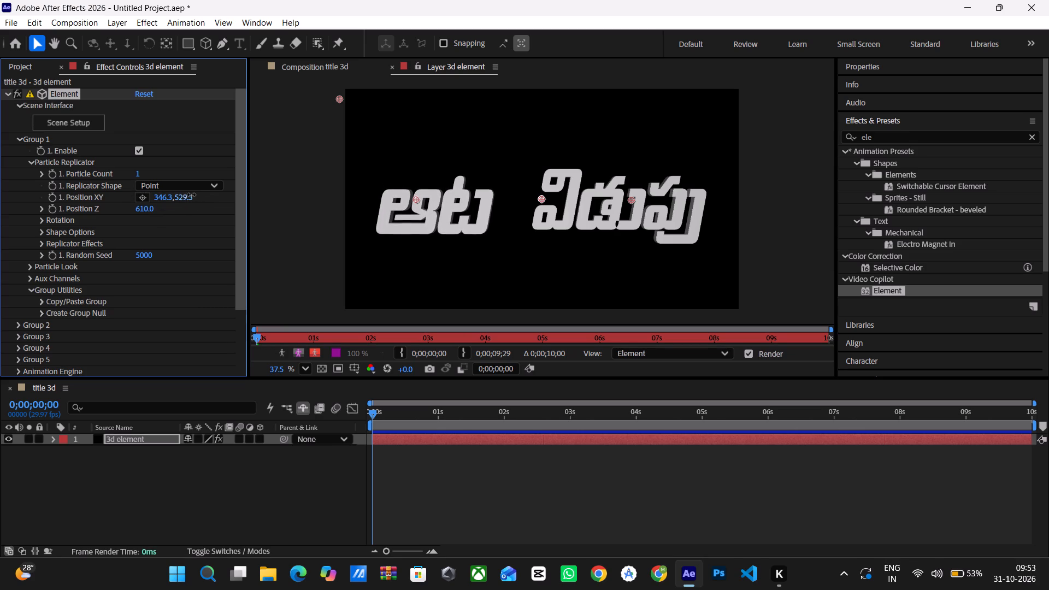
left_click_drag(191, 194, 184, 196)
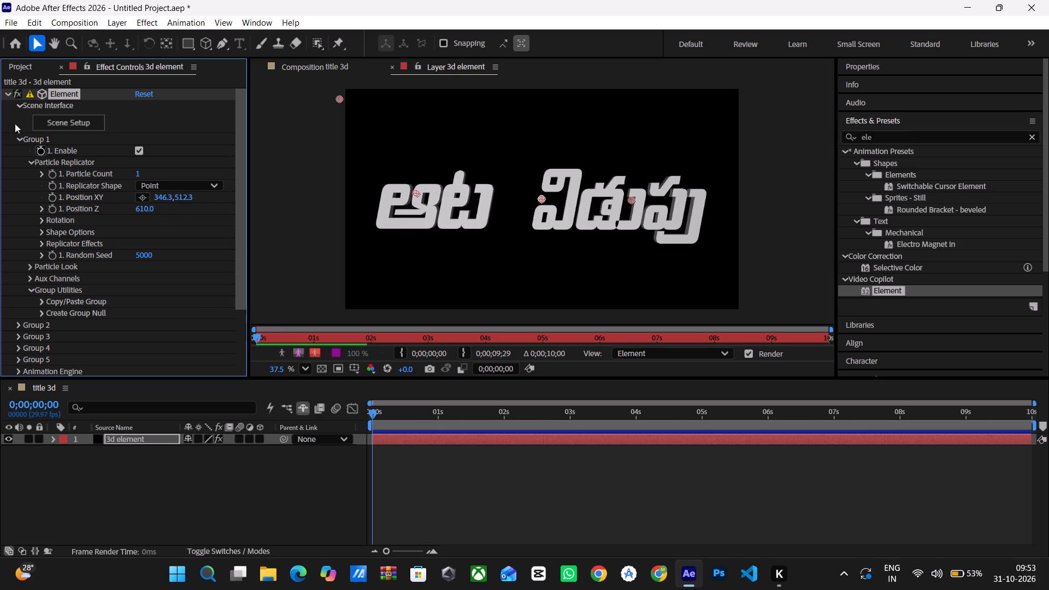
left_click(27, 164)
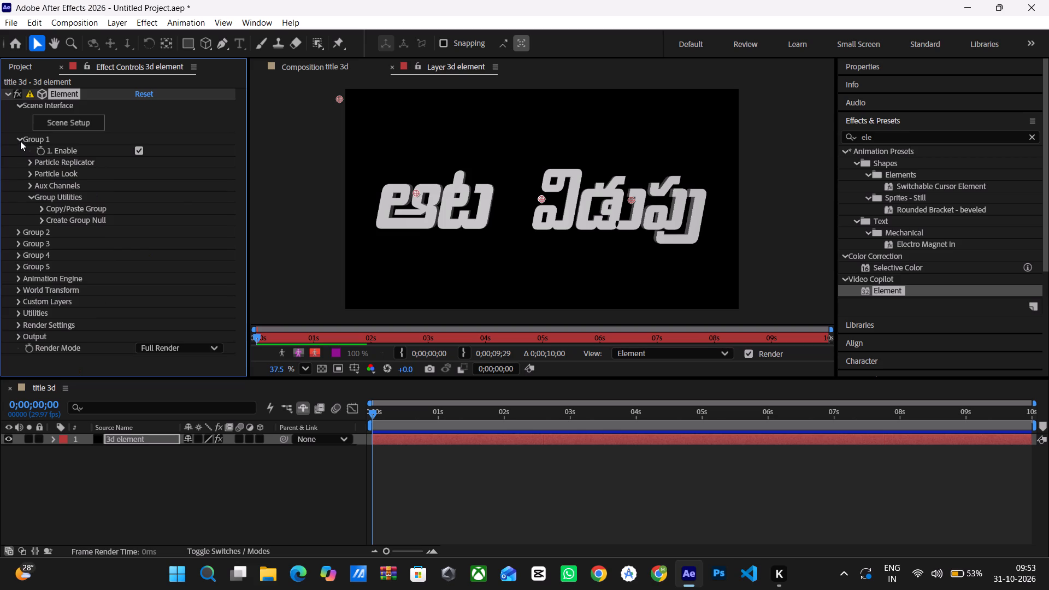
left_click(20, 140)
Push the 3D విడుపు text slightly farther back by setting Group 2's Position Z to 350.
left_click(16, 146)
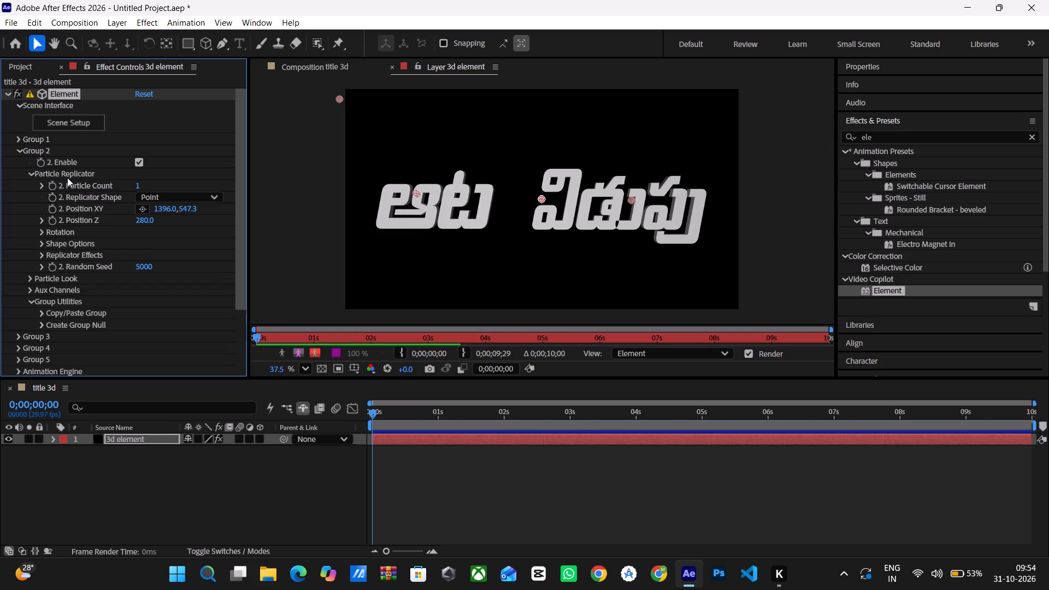
left_click(145, 221)
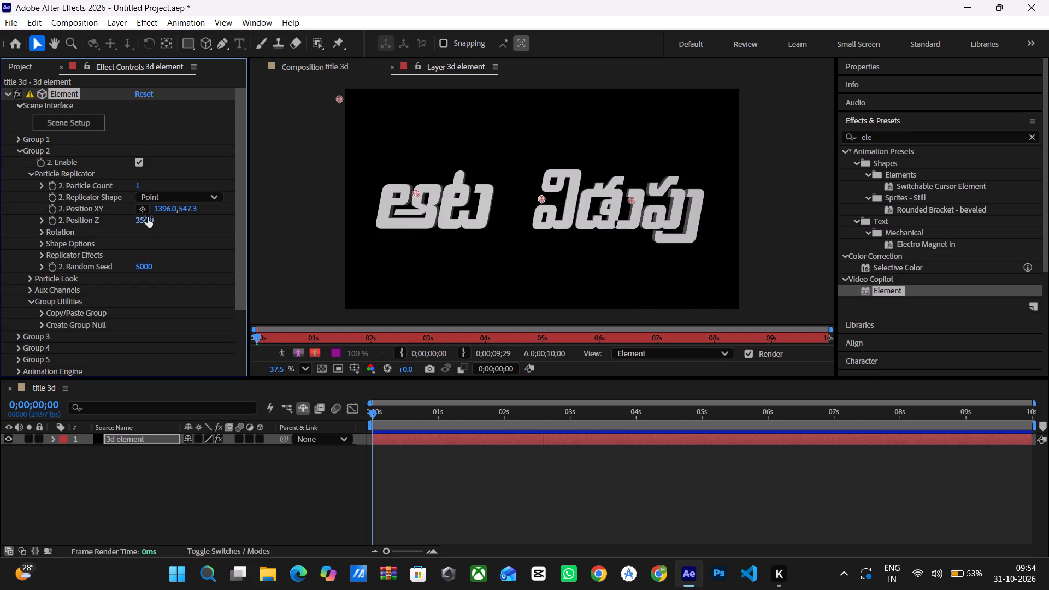
left_click(21, 150)
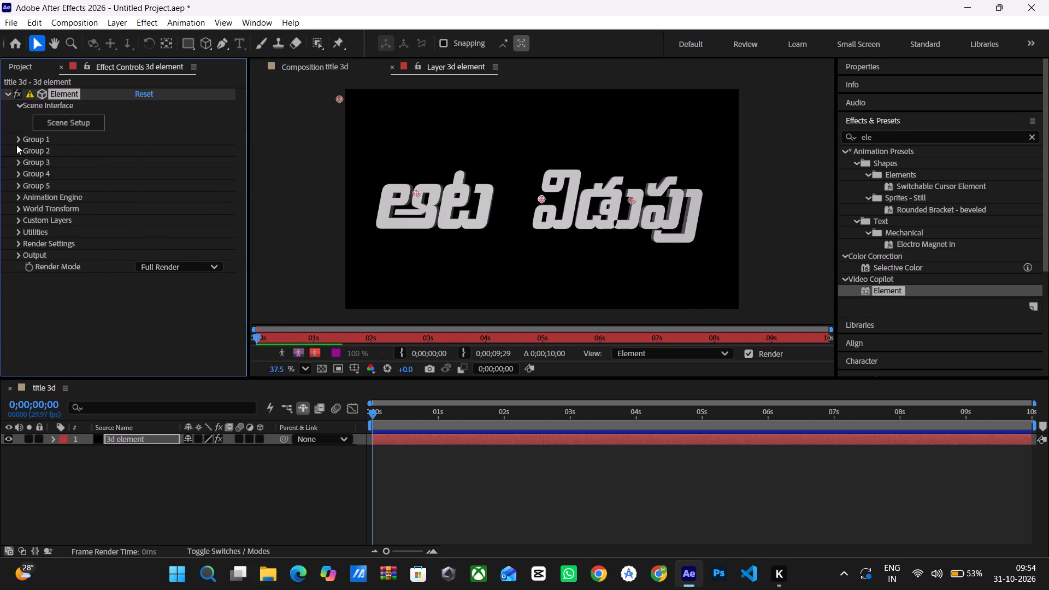
Disable Group 2 in Element to hide the విడుపు text, leaving only ఆట in the scene.
left_click(15, 138)
left_click(13, 137)
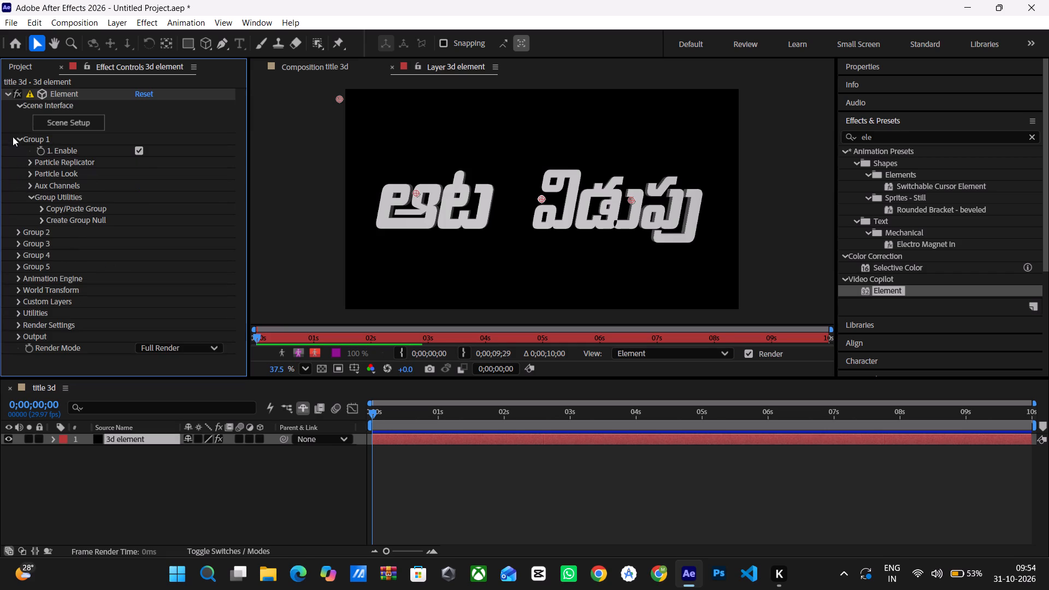
left_click(17, 137)
left_click(18, 150)
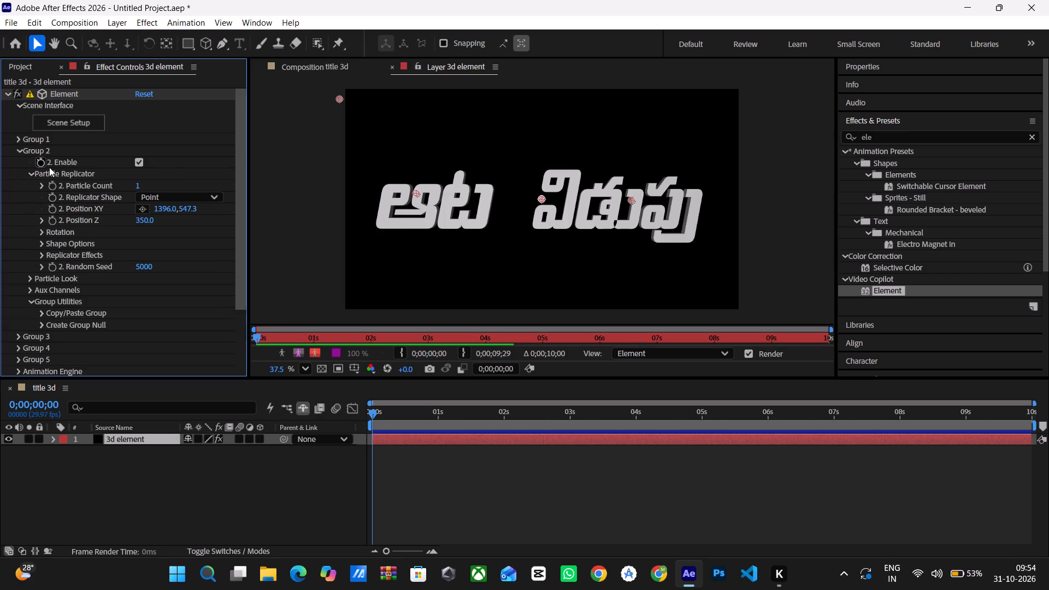
left_click(142, 162)
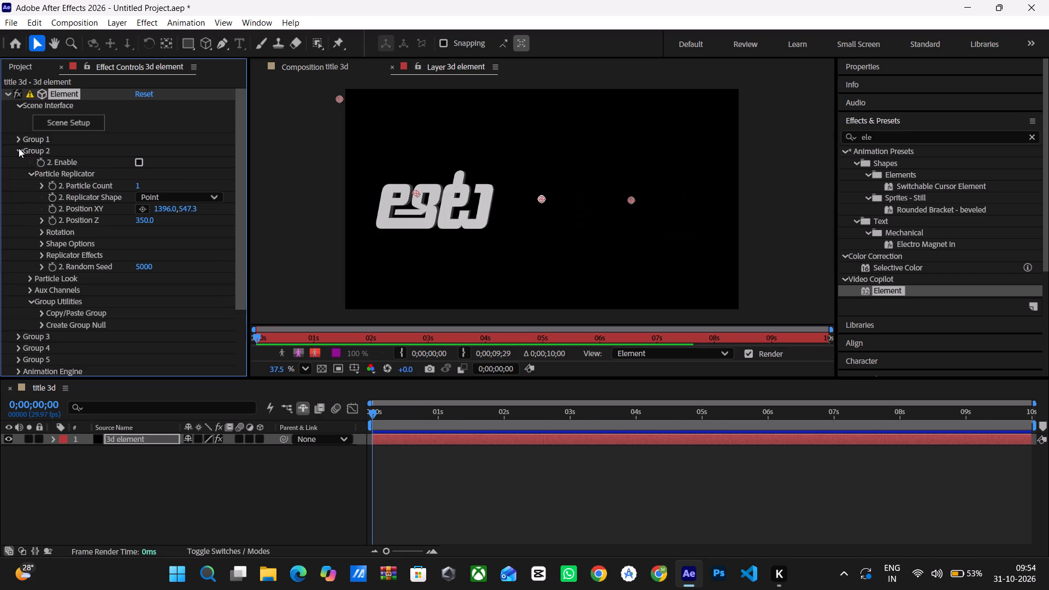
left_click(19, 148)
Turn on keyframing for Group 1's Enable property at 0;00;00;00.
left_click(17, 137)
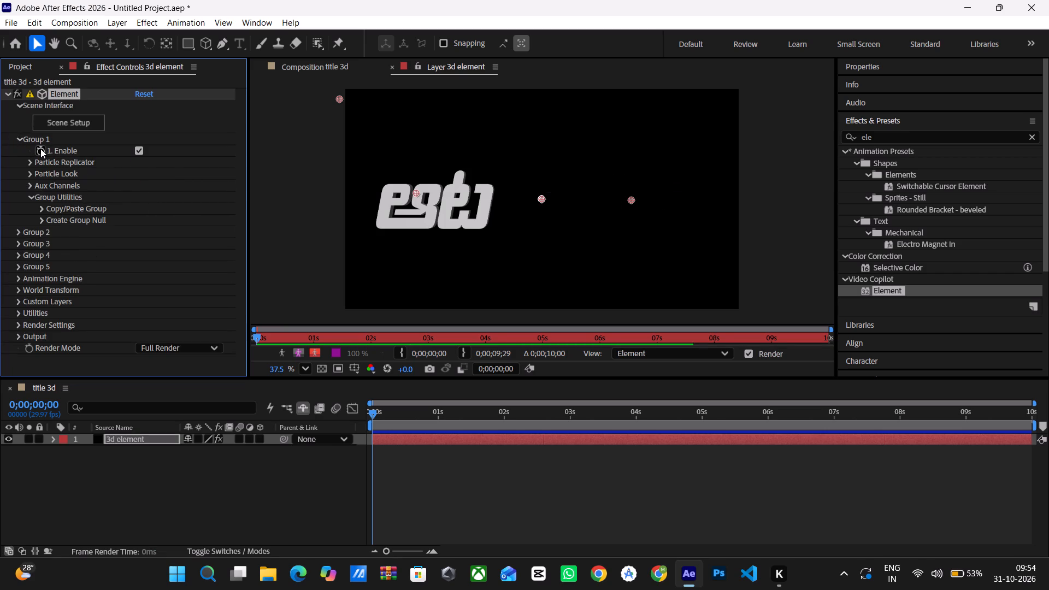
left_click(40, 149)
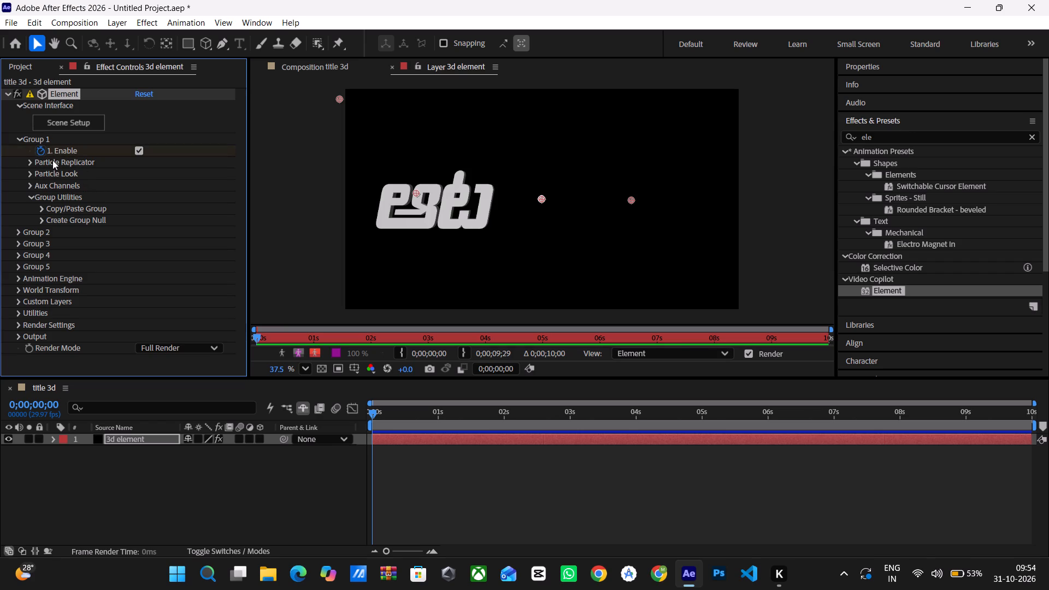
left_click(32, 161)
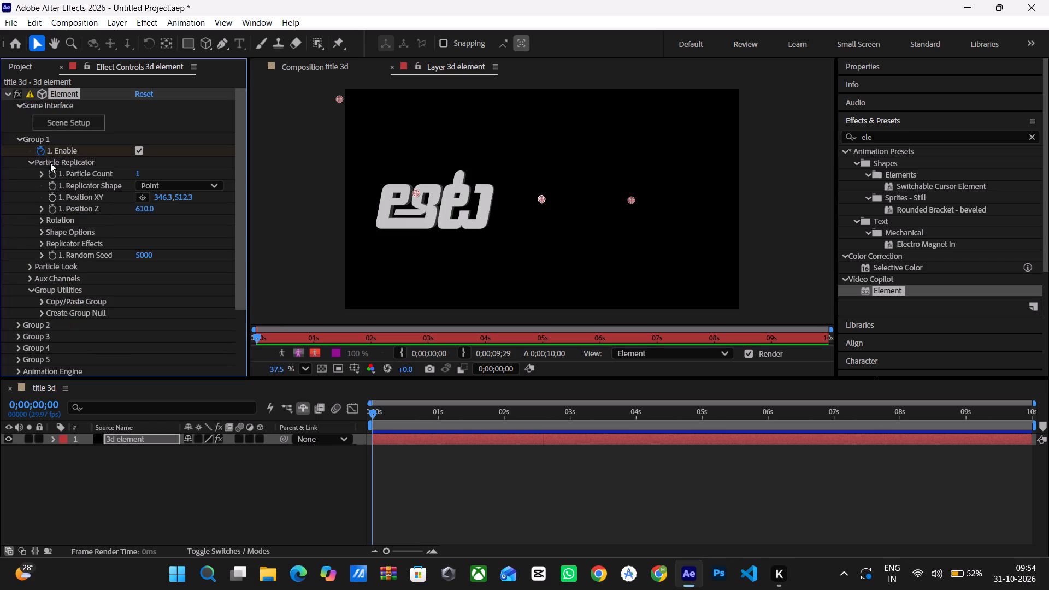
left_click(32, 162)
Enable Multi-Object in Group 1's Particle Look settings, with keyframing turned on for it at 0;00;00;00.
left_click(28, 169)
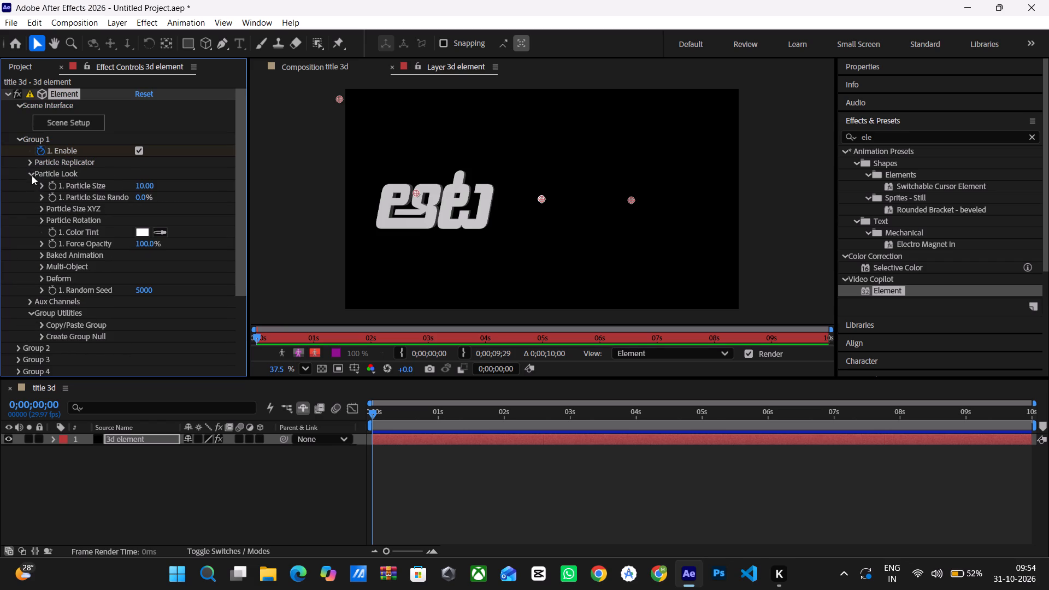
left_click(40, 264)
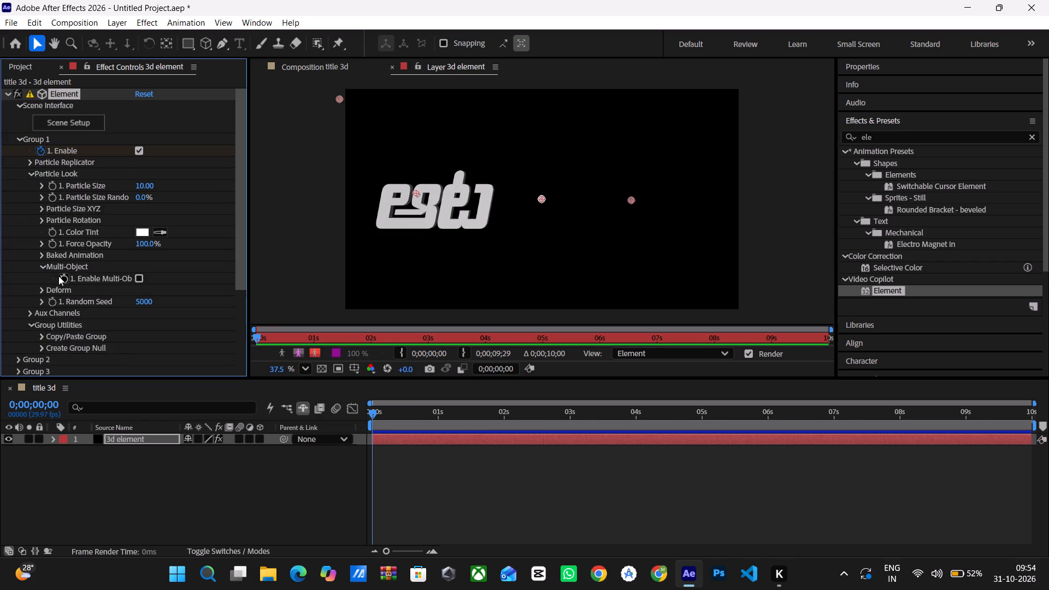
left_click(62, 278)
left_click(141, 278)
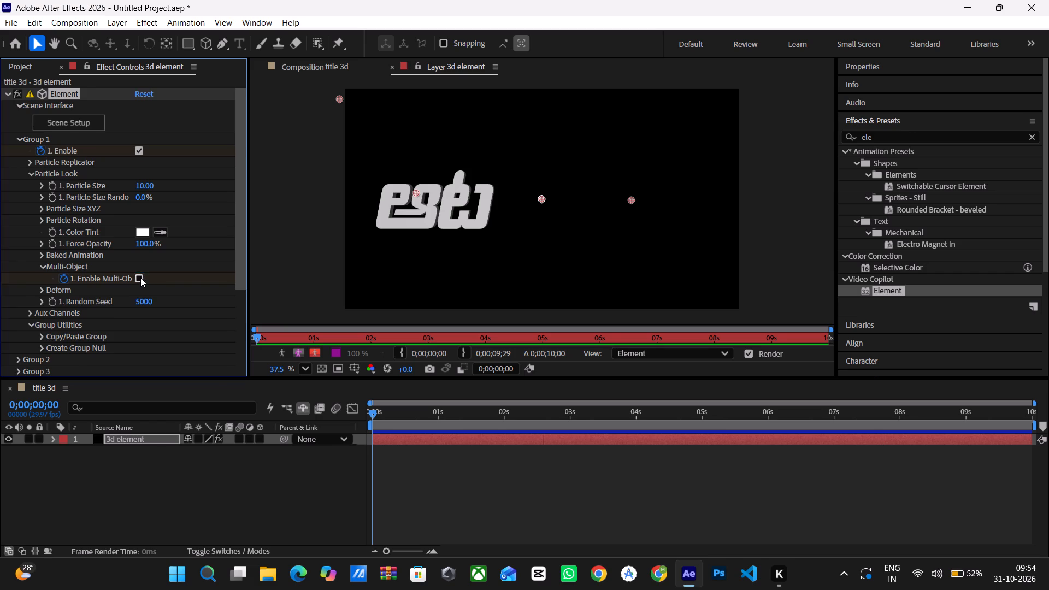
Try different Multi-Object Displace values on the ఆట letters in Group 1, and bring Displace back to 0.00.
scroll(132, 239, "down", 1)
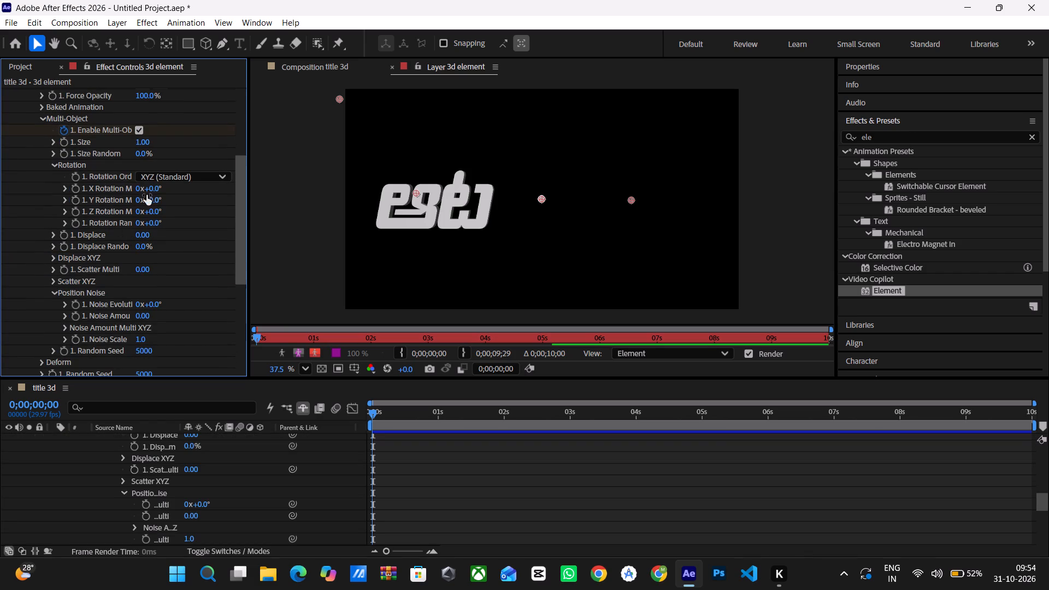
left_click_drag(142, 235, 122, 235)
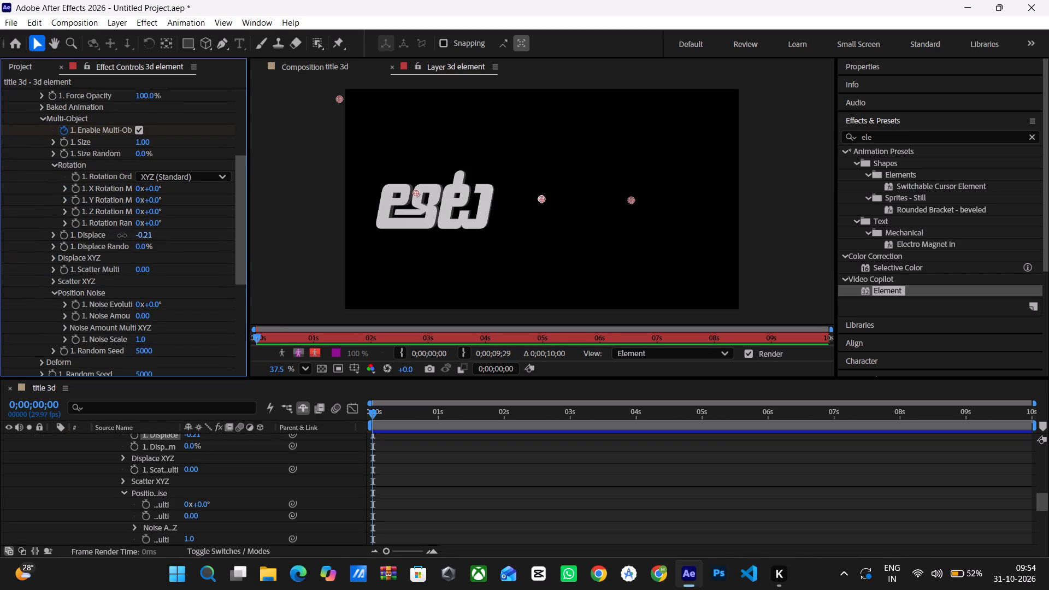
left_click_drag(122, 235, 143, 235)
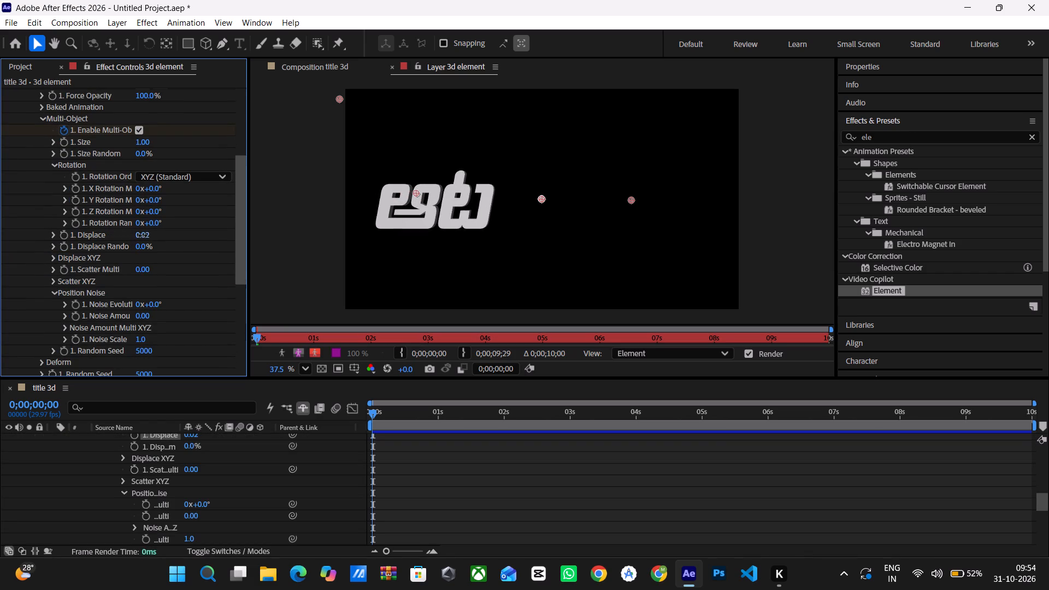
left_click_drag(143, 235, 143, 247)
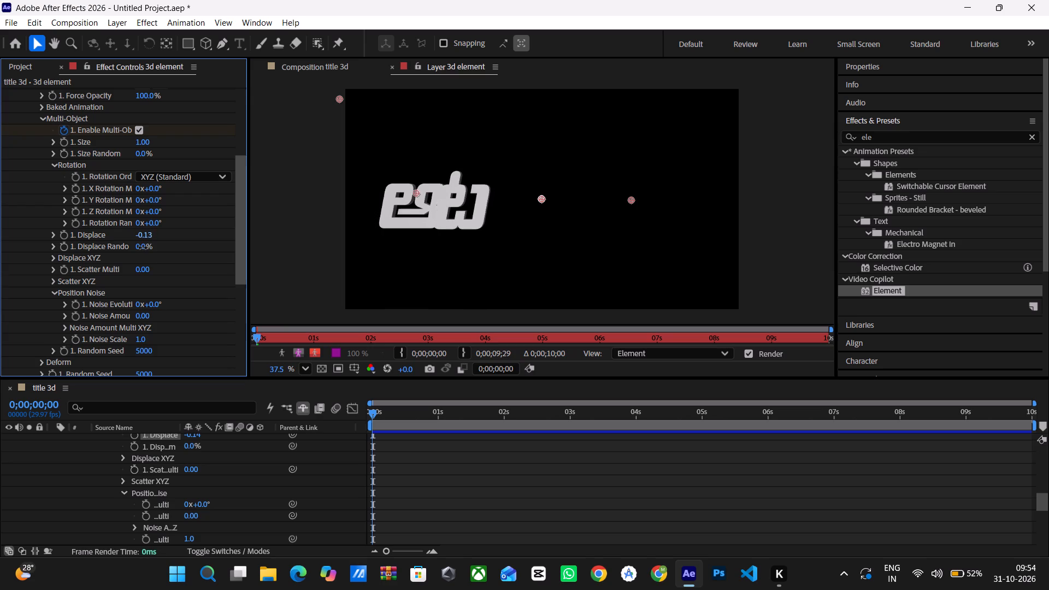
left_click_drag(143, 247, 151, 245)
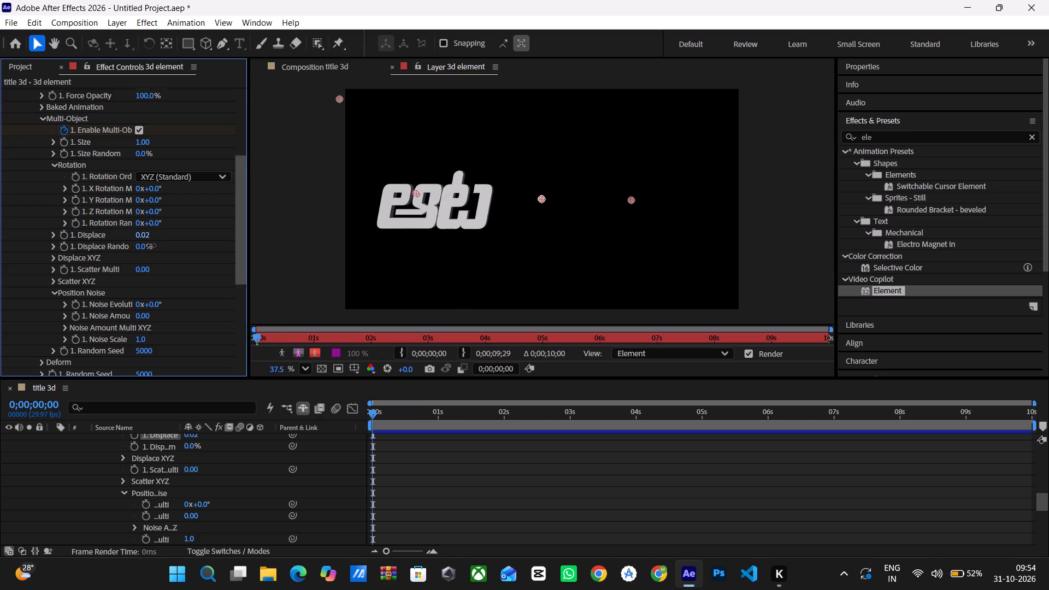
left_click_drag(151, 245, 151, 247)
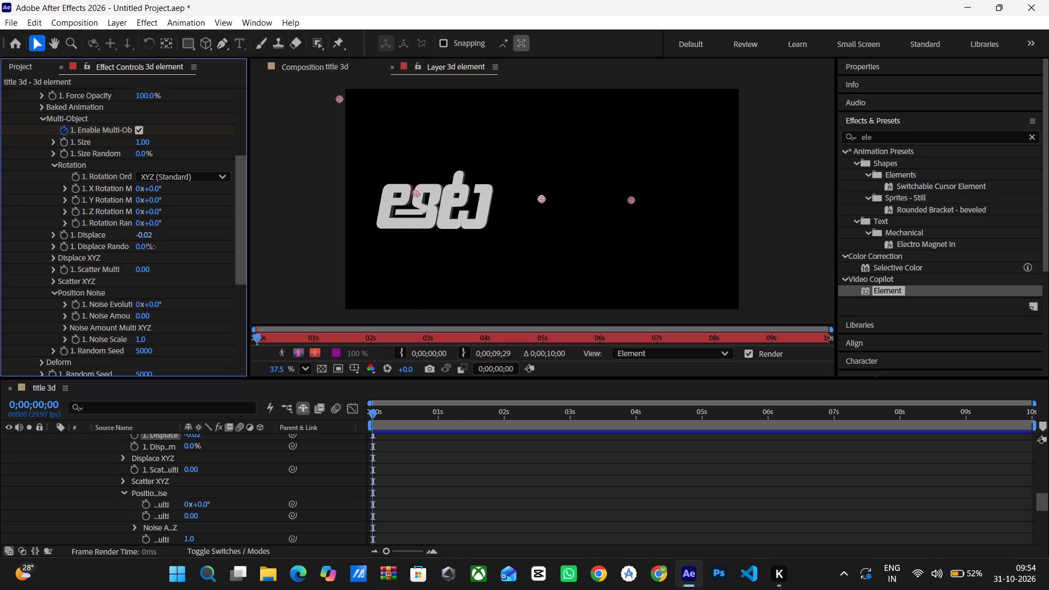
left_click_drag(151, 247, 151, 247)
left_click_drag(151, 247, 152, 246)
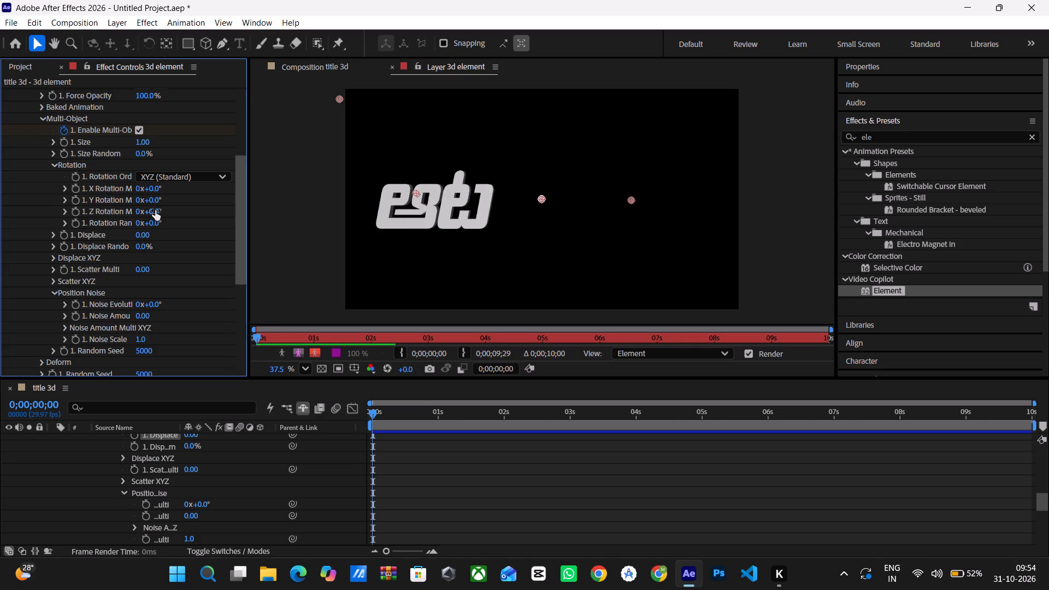
Set Group 1's Multi-Object Rotation Random to 9x+69.0° so the ఆట letters tumble out of alignment.
left_click_drag(155, 222, 179, 230)
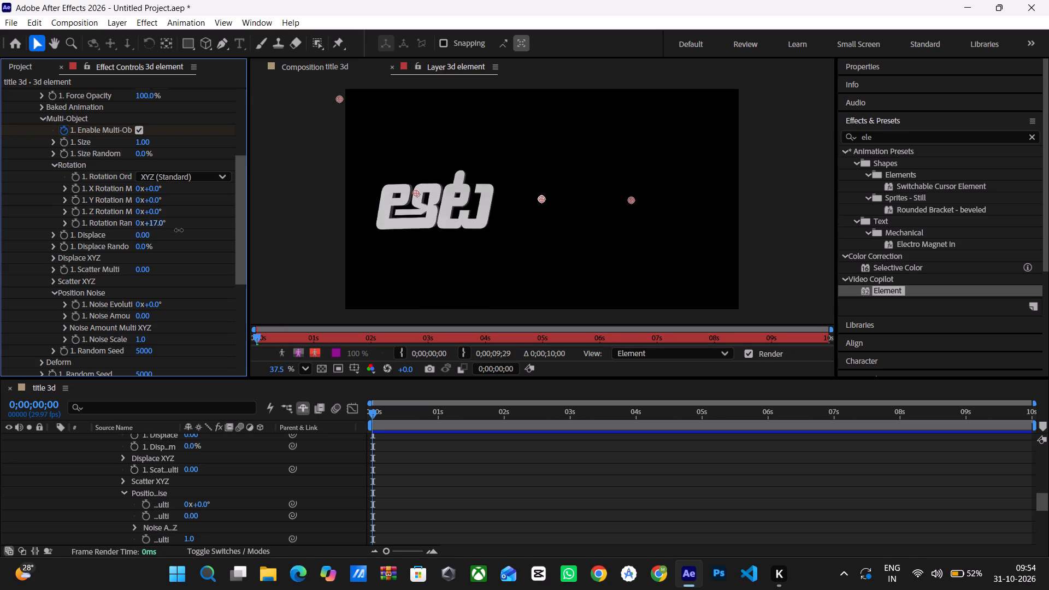
left_click_drag(179, 230, 349, 233)
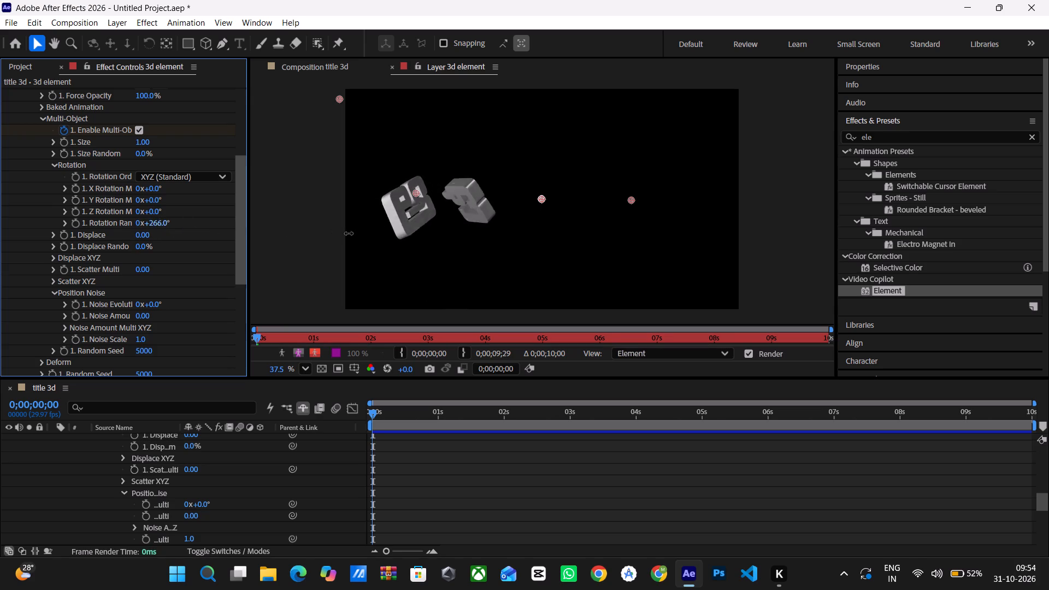
left_click_drag(349, 233, 624, 193)
left_click_drag(138, 222, 108, 240)
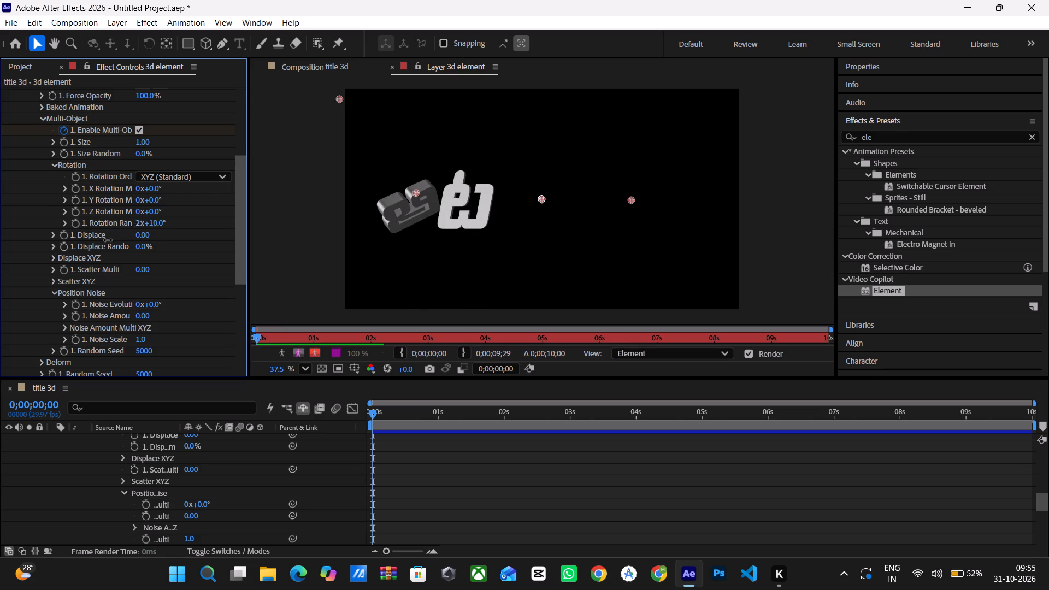
left_click_drag(108, 240, 66, 267)
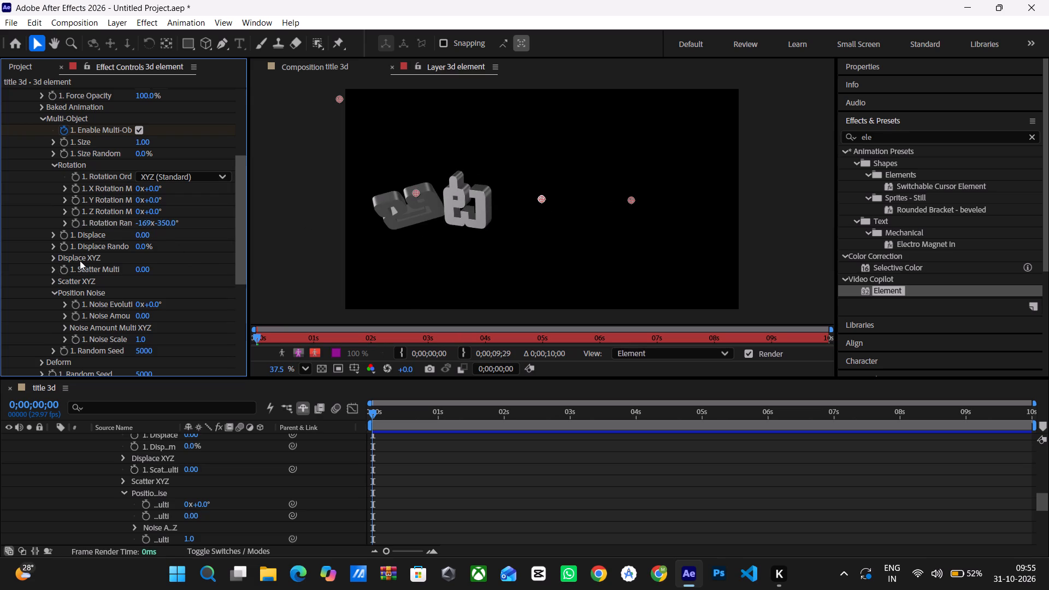
left_click_drag(141, 222, 155, 225)
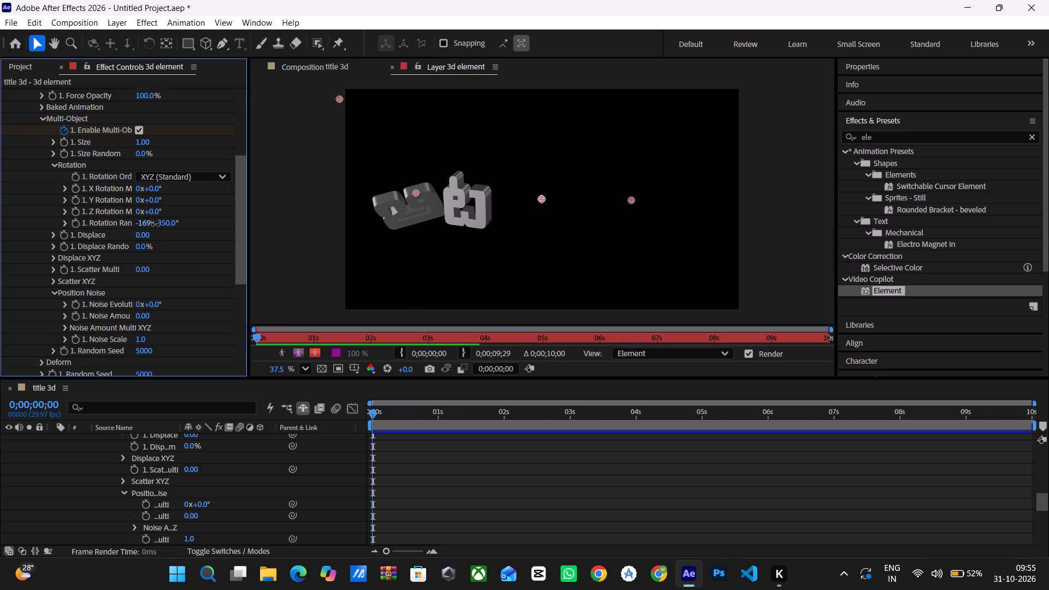
left_click_drag(155, 225, 207, 225)
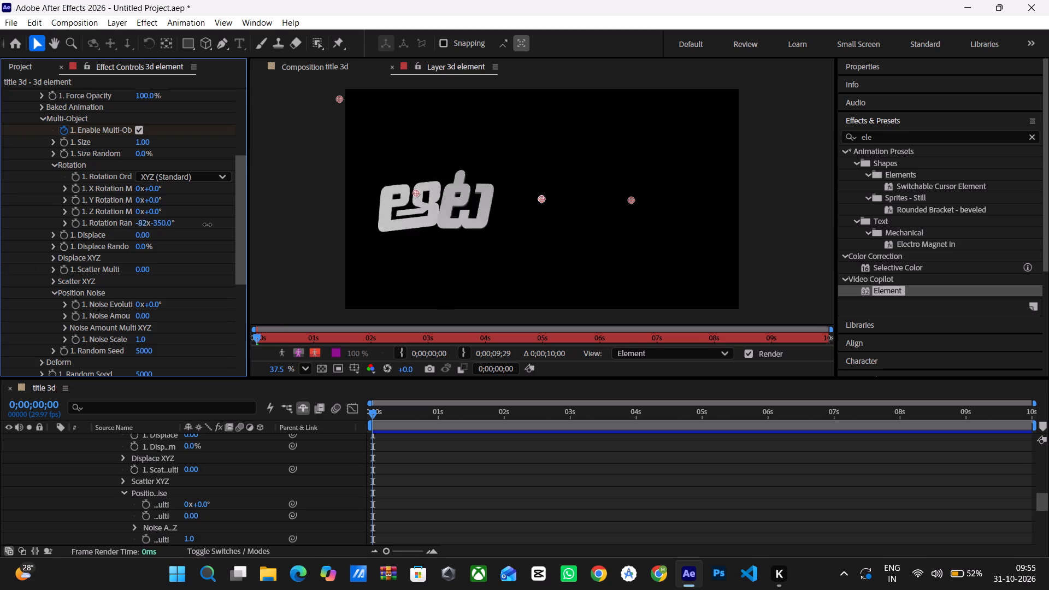
left_click_drag(207, 225, 251, 213)
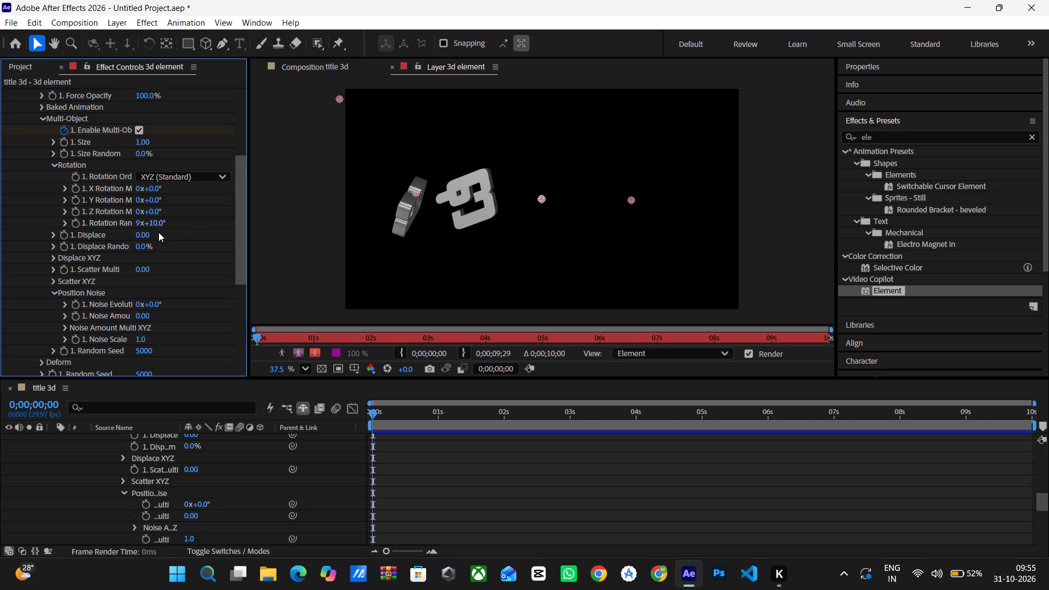
left_click_drag(155, 221, 195, 221)
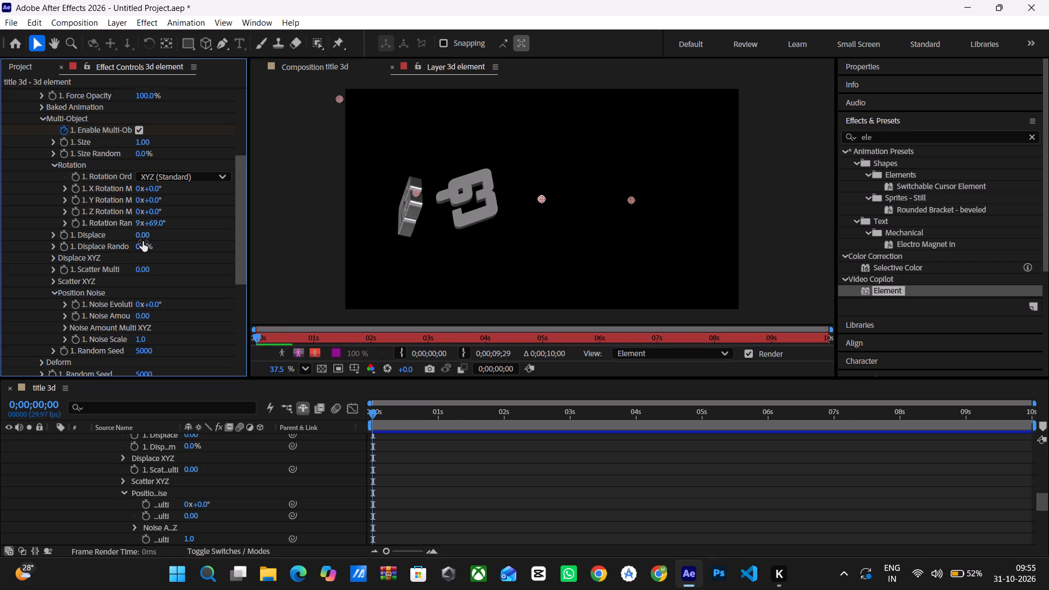
Raise Group 1's Multi-Object Displace Random to 100.0%.
left_click_drag(145, 241, 174, 244)
left_click_drag(142, 247, 156, 250)
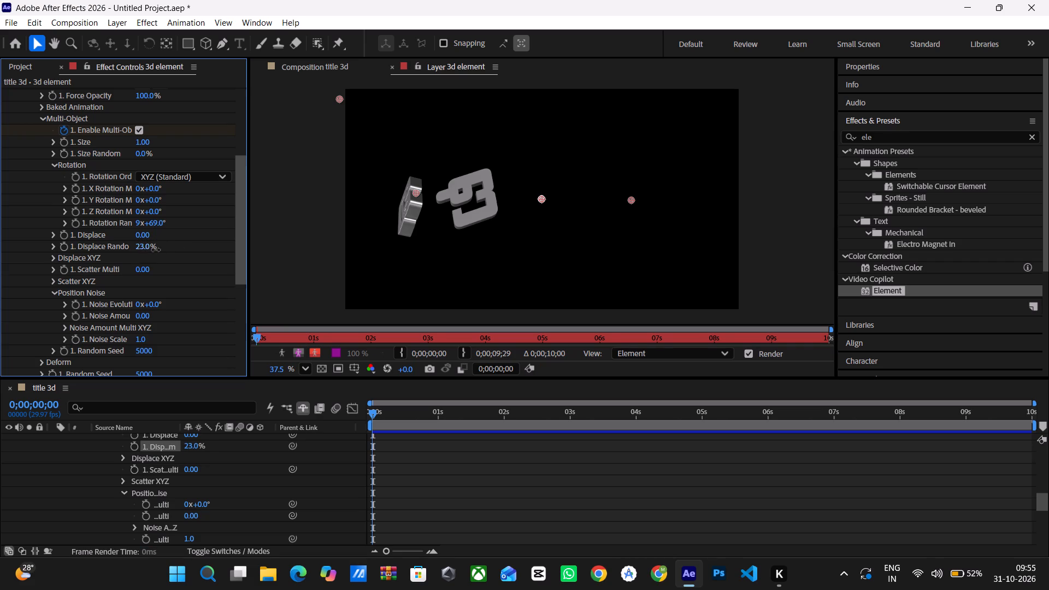
left_click_drag(156, 250, 329, 252)
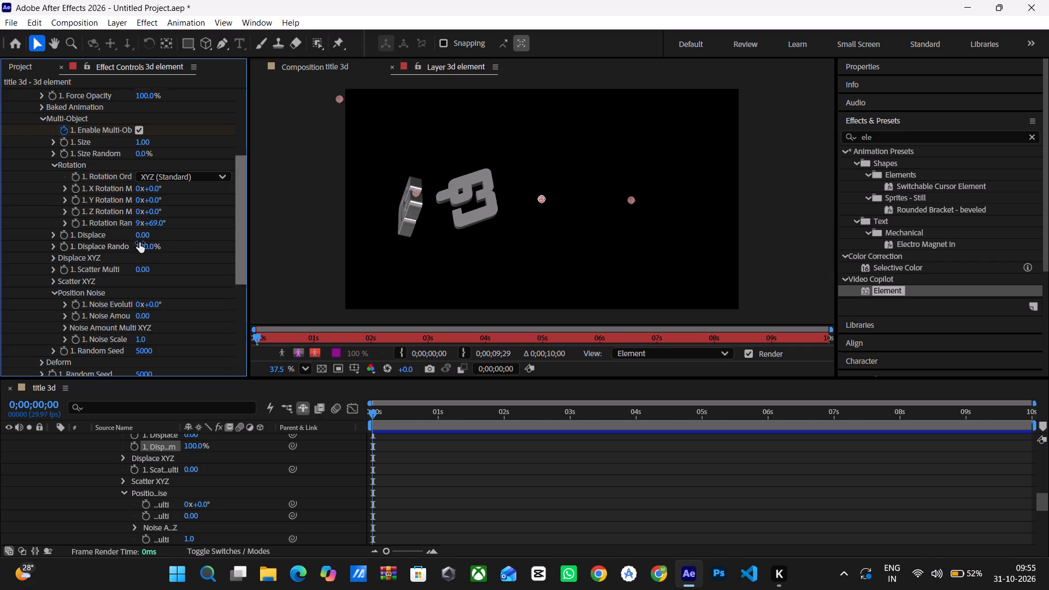
left_click_drag(139, 243, 150, 247)
Increase Group 1's Multi-Object Displace to 18.06, pushing the ఆట letters out of the frame.
left_click_drag(138, 235, 181, 239)
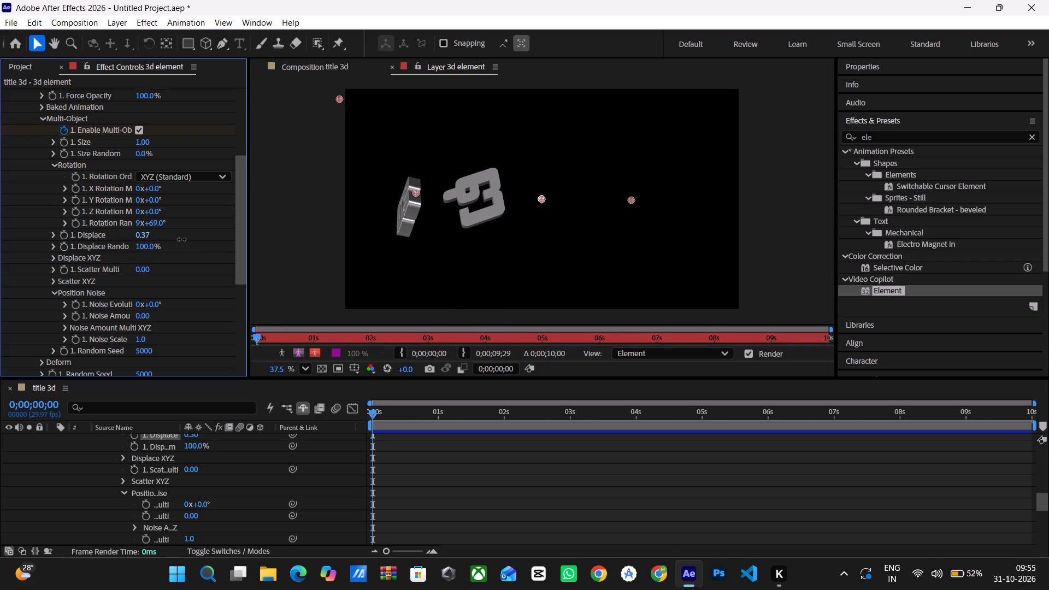
left_click_drag(181, 239, 735, 184)
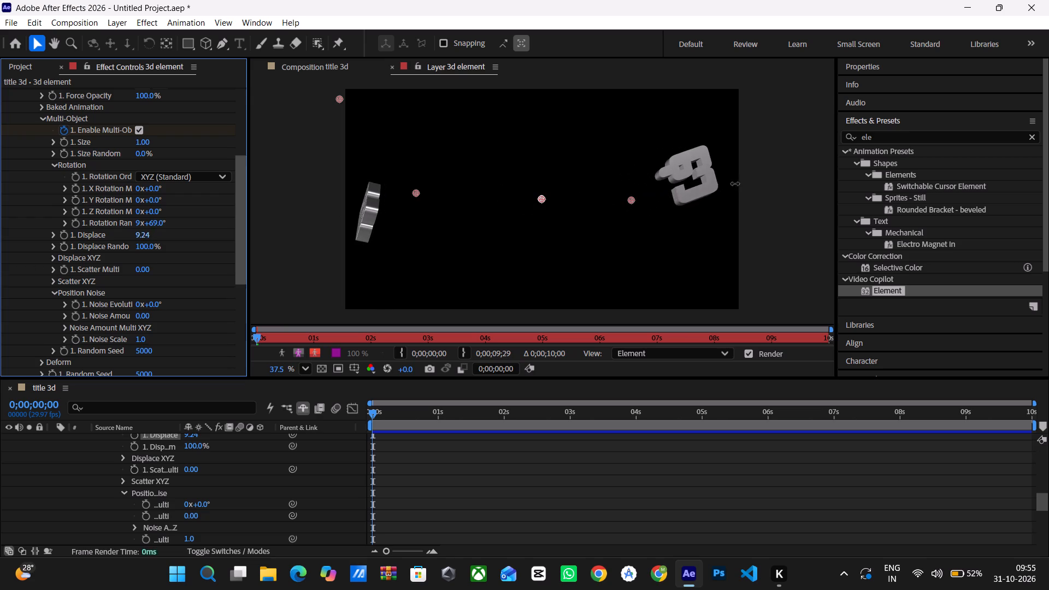
left_click_drag(735, 184, 749, 176)
left_click_drag(143, 232, 145, 232)
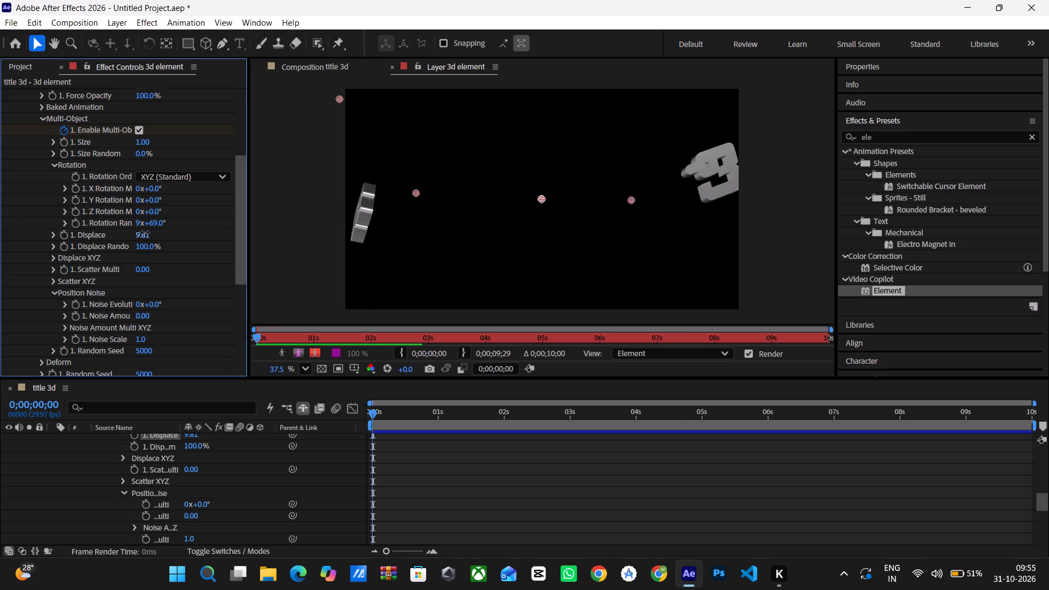
left_click_drag(145, 232, 488, 222)
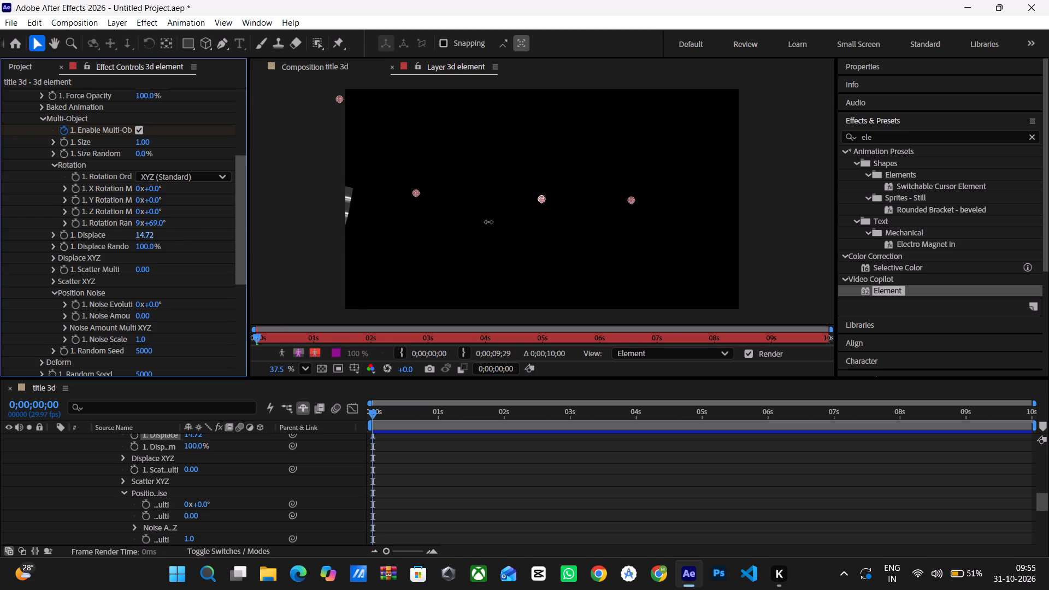
left_click_drag(488, 222, 526, 219)
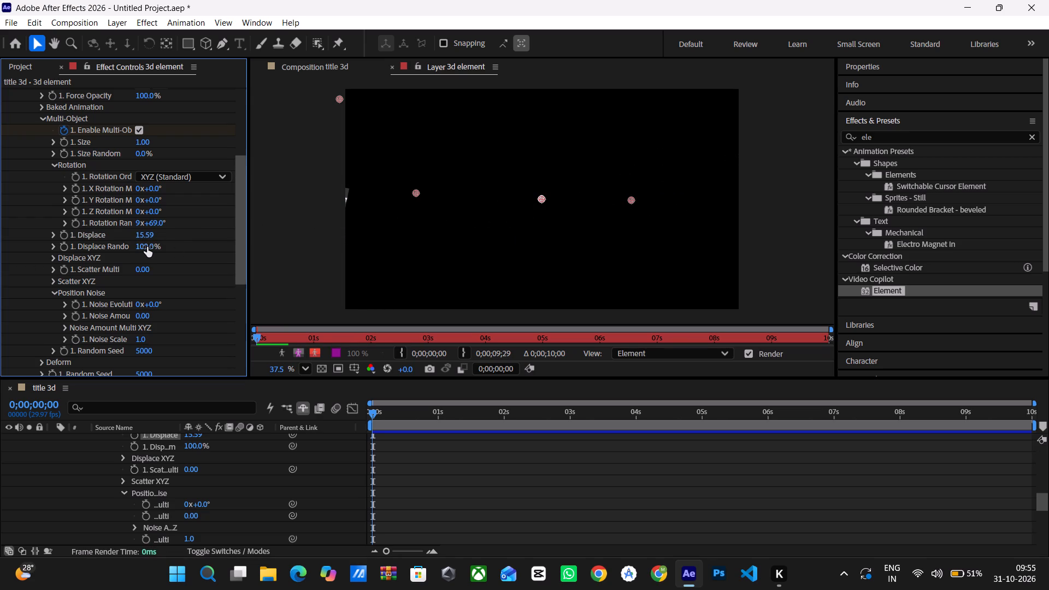
left_click_drag(147, 247, 168, 245)
left_click_drag(143, 235, 201, 235)
left_click_drag(201, 235, 298, 220)
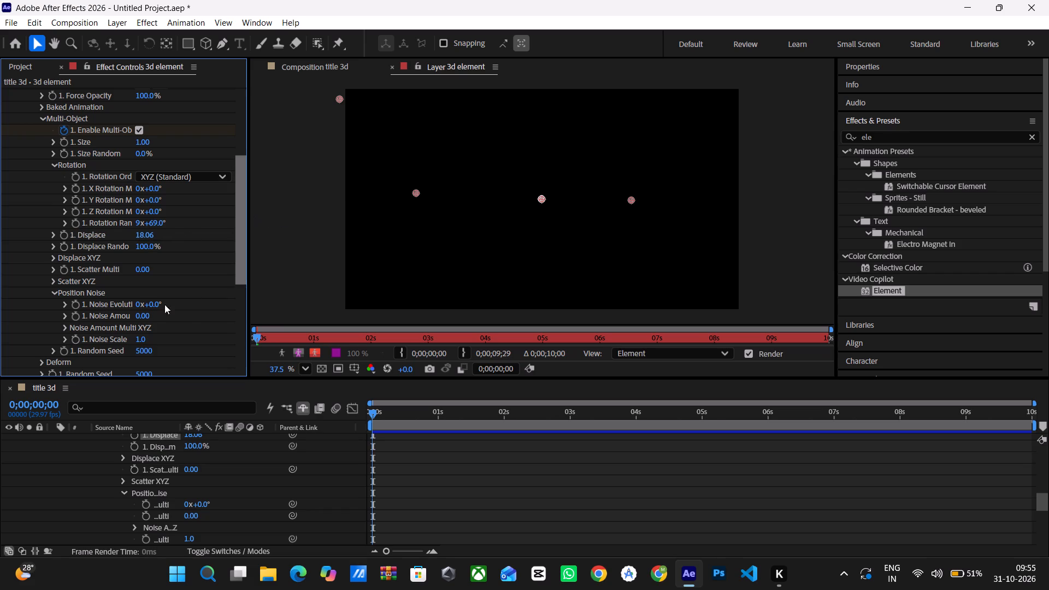
Turn on keyframing for Group 1's Displace, Displace Random and Rotation Random at 0;00;00;00.
left_click(68, 237)
left_click(62, 243)
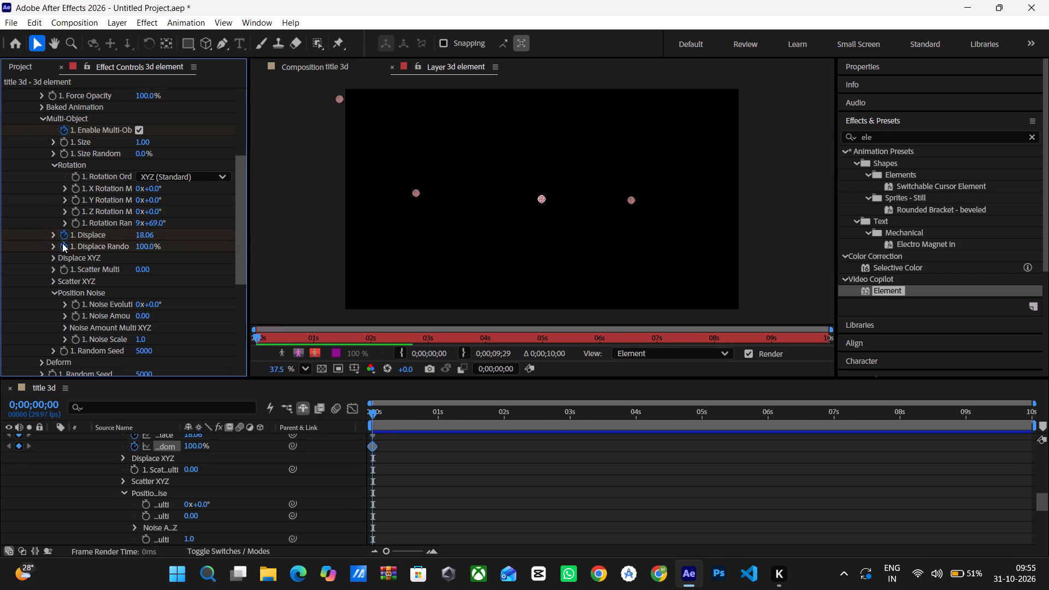
left_click(76, 226)
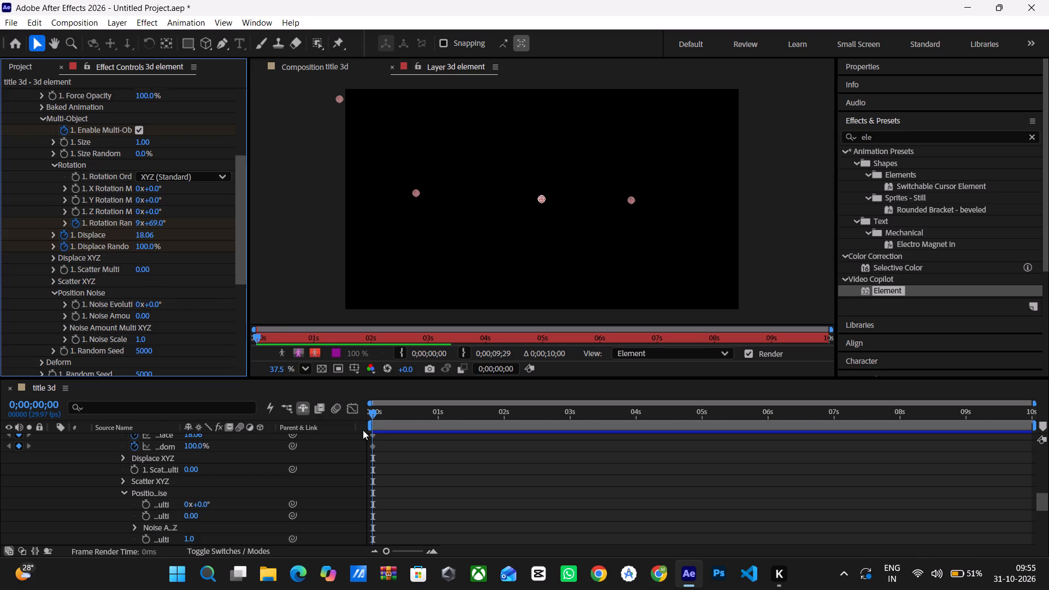
At 0;00;01;13, keyframe Group 1's Multi-Object Rotation Random at 0x+0.0°.
left_click_drag(373, 410, 425, 413)
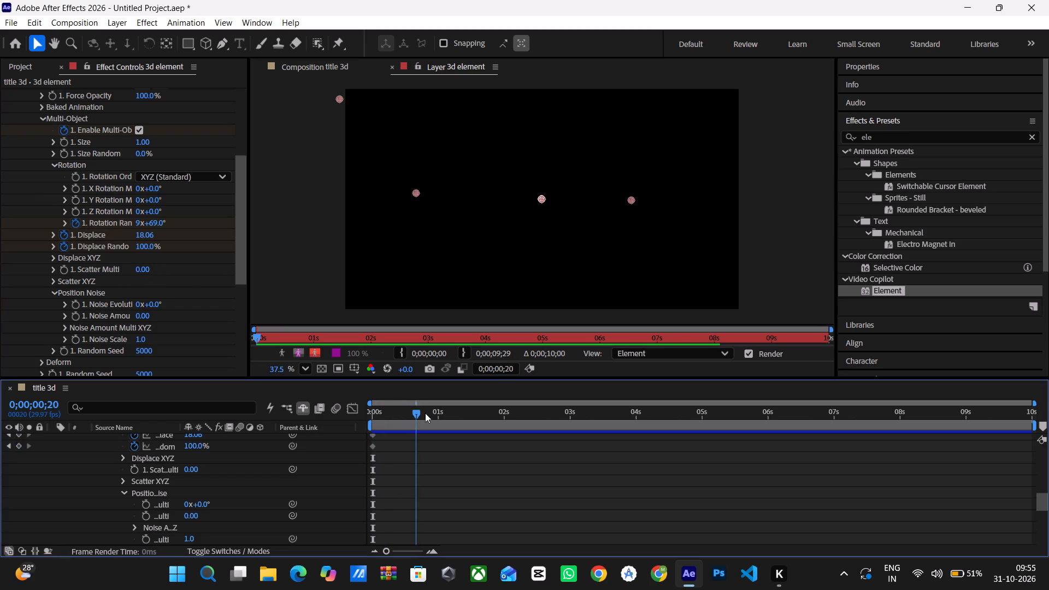
left_click_drag(425, 413, 468, 412)
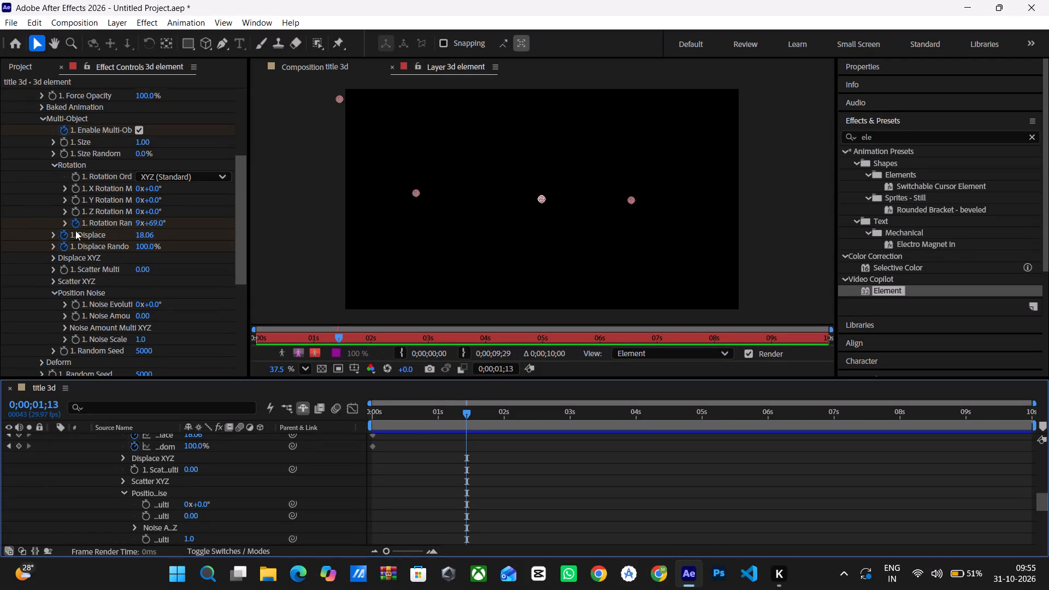
double_click(138, 222)
key("0")
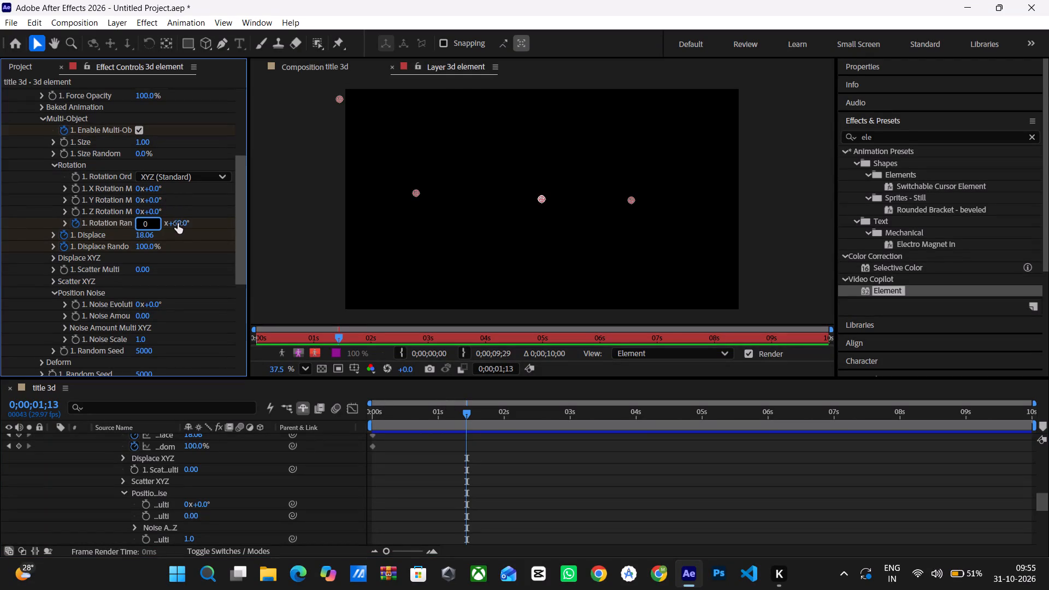
triple_click(178, 223)
double_click(155, 222)
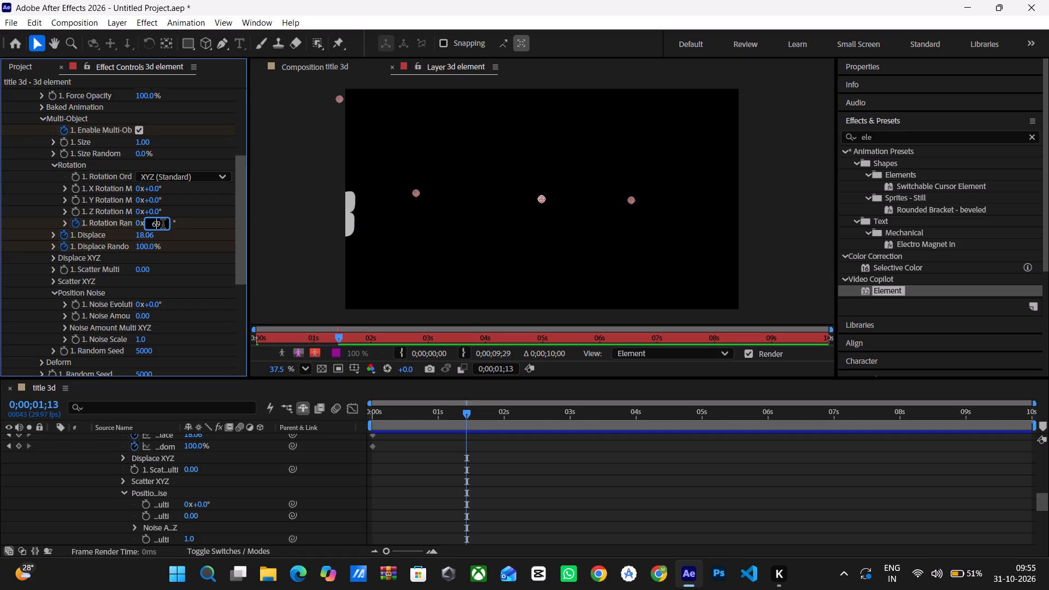
key("BackSpace")
key("BackSpace")
key("Right")
key("BackSpace")
key("0")
key("Return")
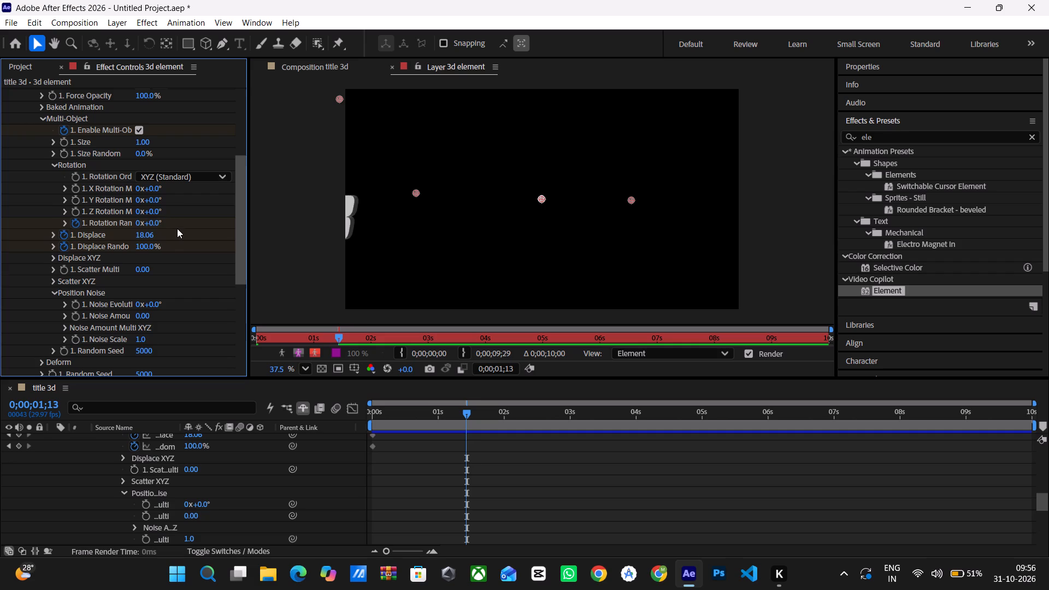
Keyframe Group 1's Multi-Object Displace at 0.00 at 0;00;01;13 to bring the letters back together.
double_click(148, 233)
key("Right")
key("BackSpace")
key("BackSpace")
key("BackSpace")
key("BackSpace")
key("BackSpace")
key("0")
key("Return")
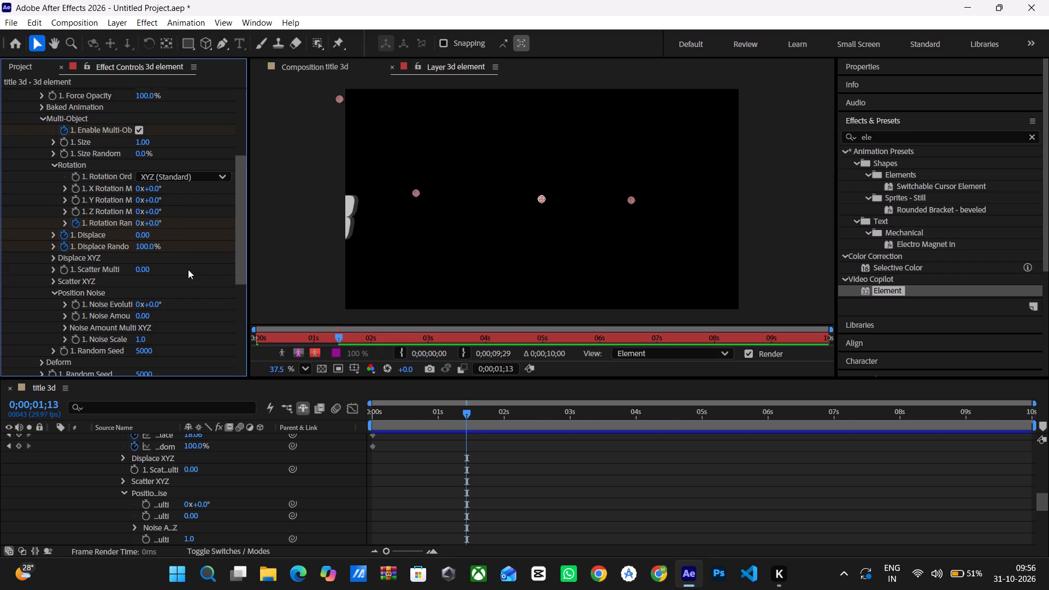
Keyframe Group 1's Multi-Object Displace Random at 0.0% at 0;00;01;13.
double_click(143, 247)
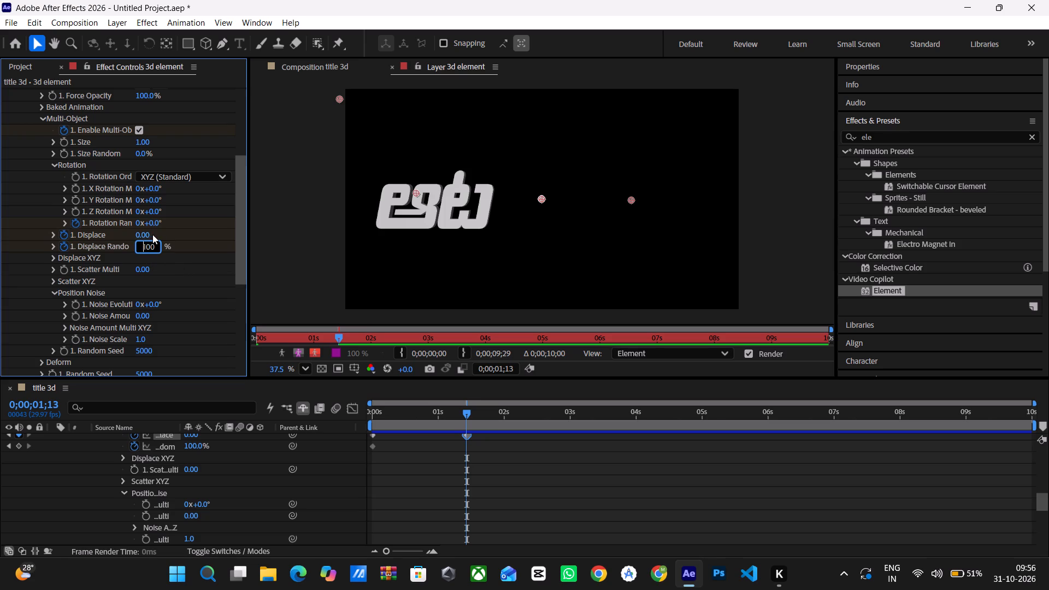
key("Right")
key("BackSpace")
left_click(163, 284)
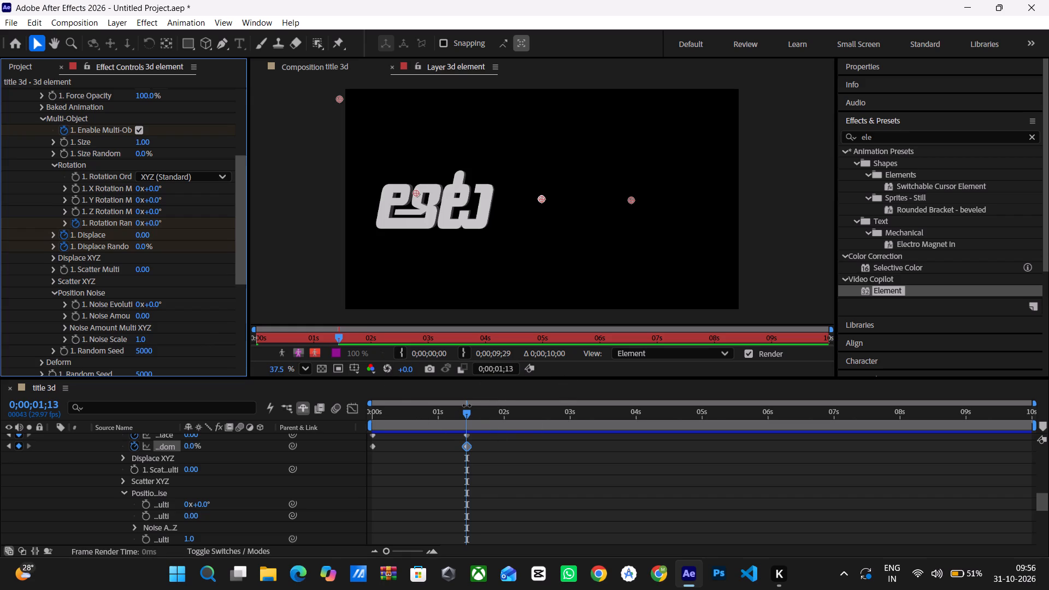
Play the ఆట letter animation from 0;00;00;00 to preview how the pieces assemble.
left_click_drag(467, 412, 337, 435)
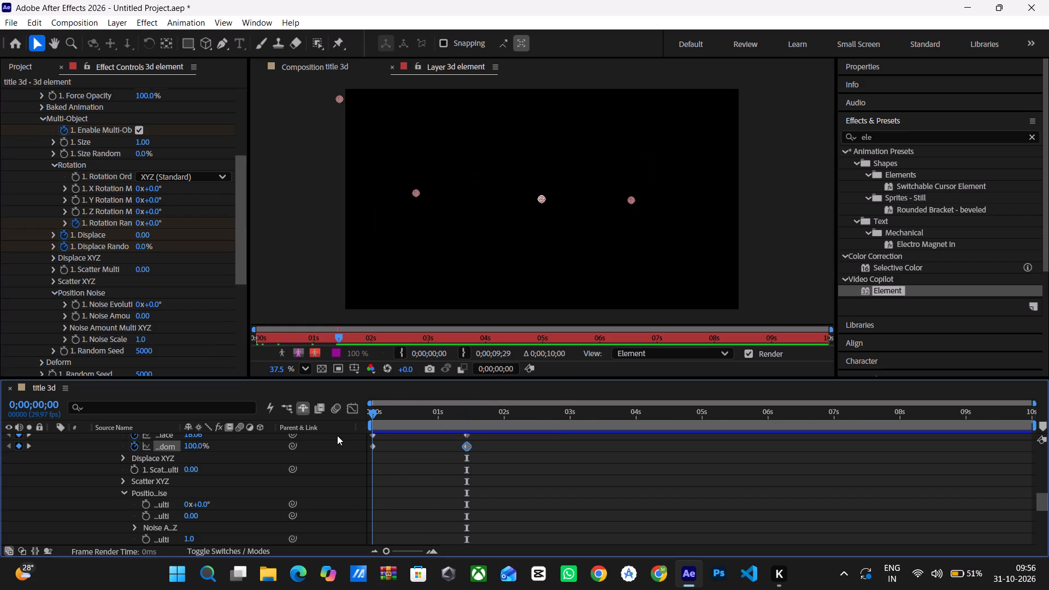
left_click_drag(337, 435, 337, 435)
key("space")
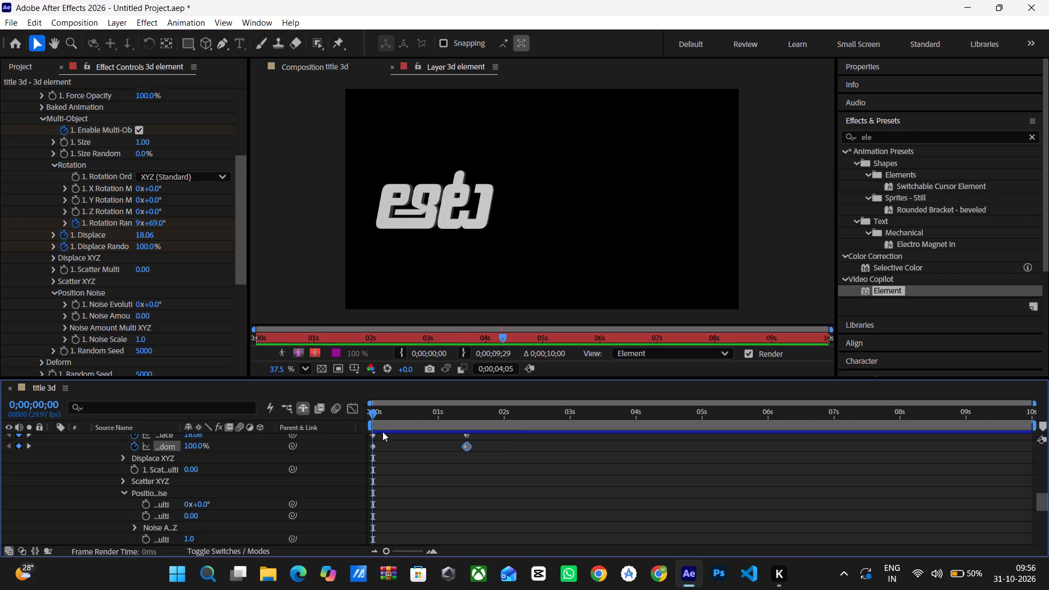
Scrub through and replay the ఆట letter animation from 0;00;00;00 to review how the pieces assemble.
left_click_drag(372, 410, 468, 428)
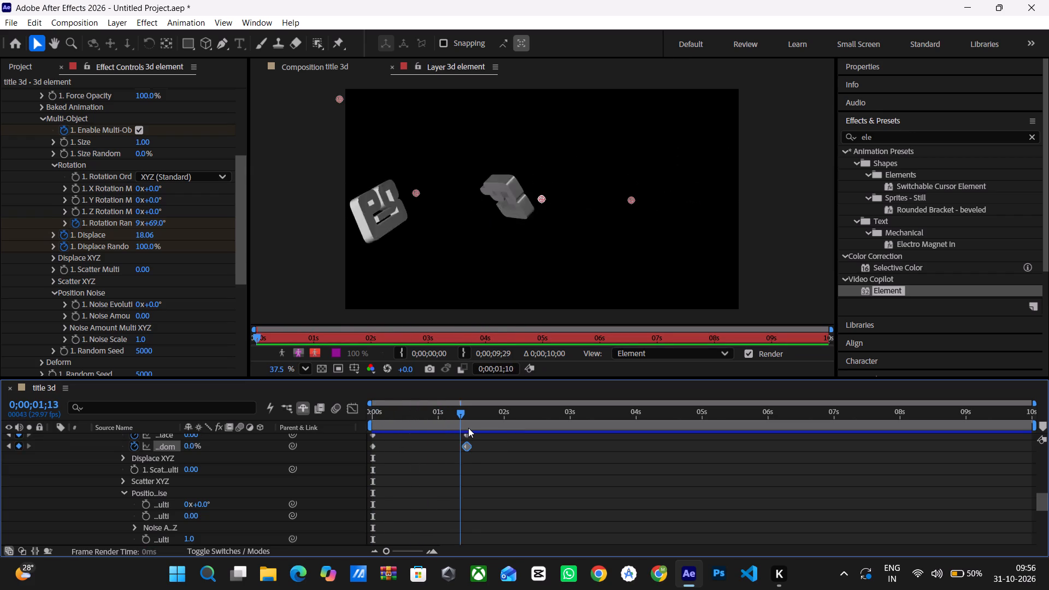
left_click_drag(468, 428, 330, 468)
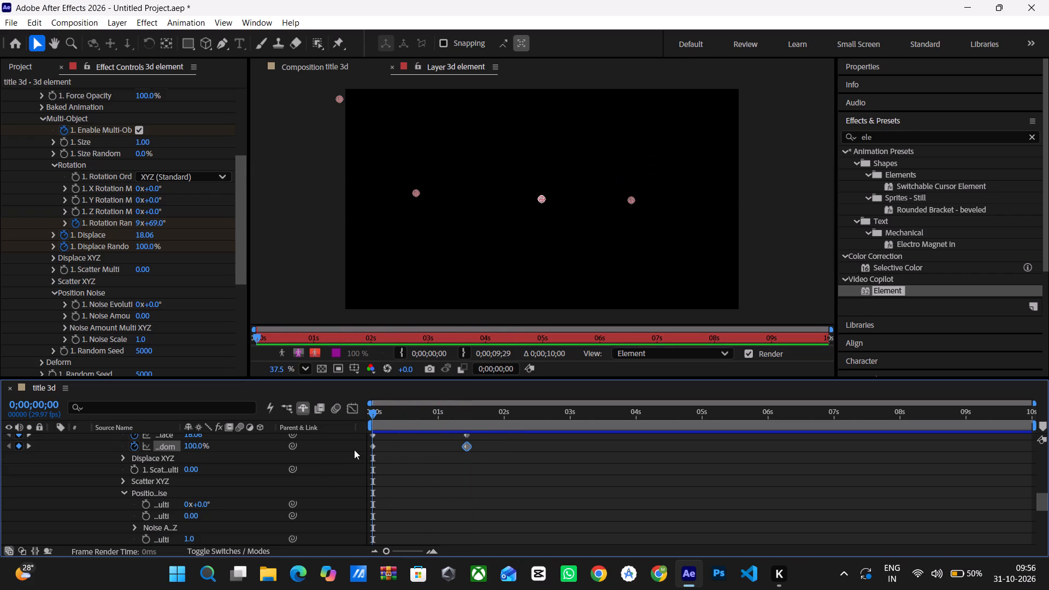
key("space")
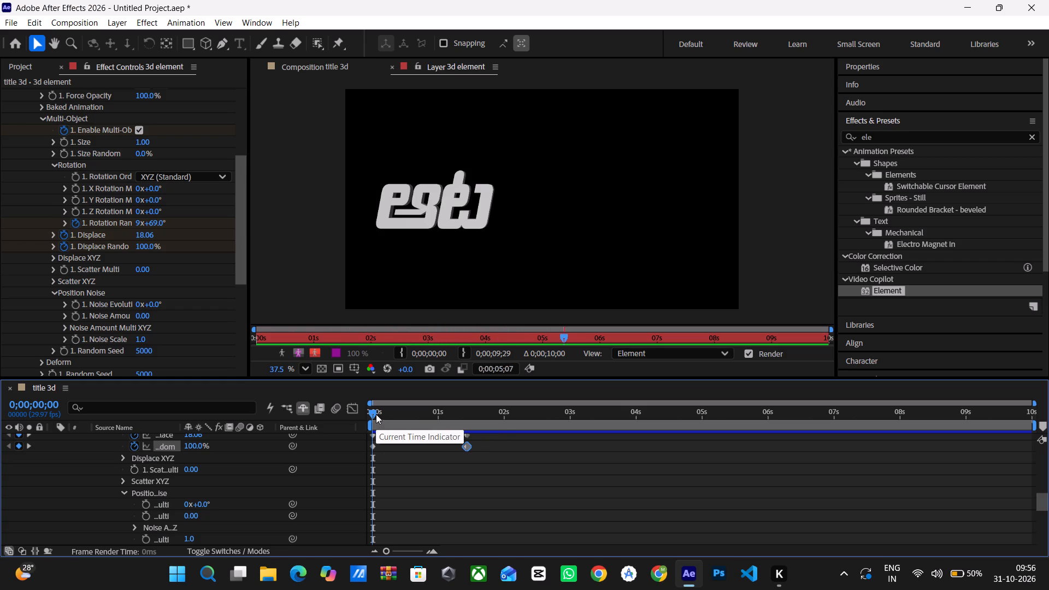
key("space")
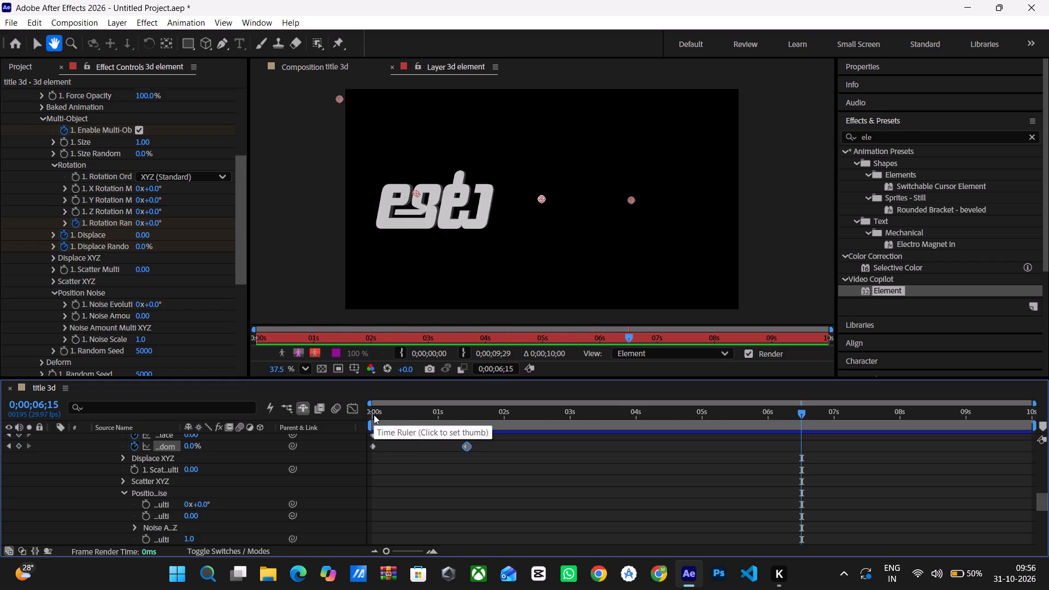
left_click(374, 415)
left_click_drag(374, 415, 352, 416)
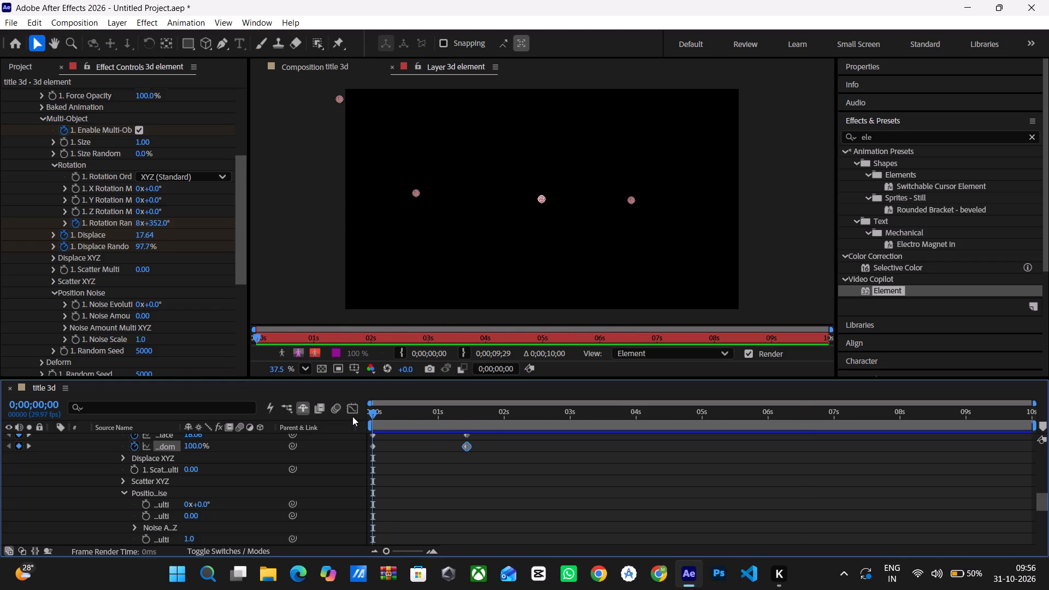
key("space")
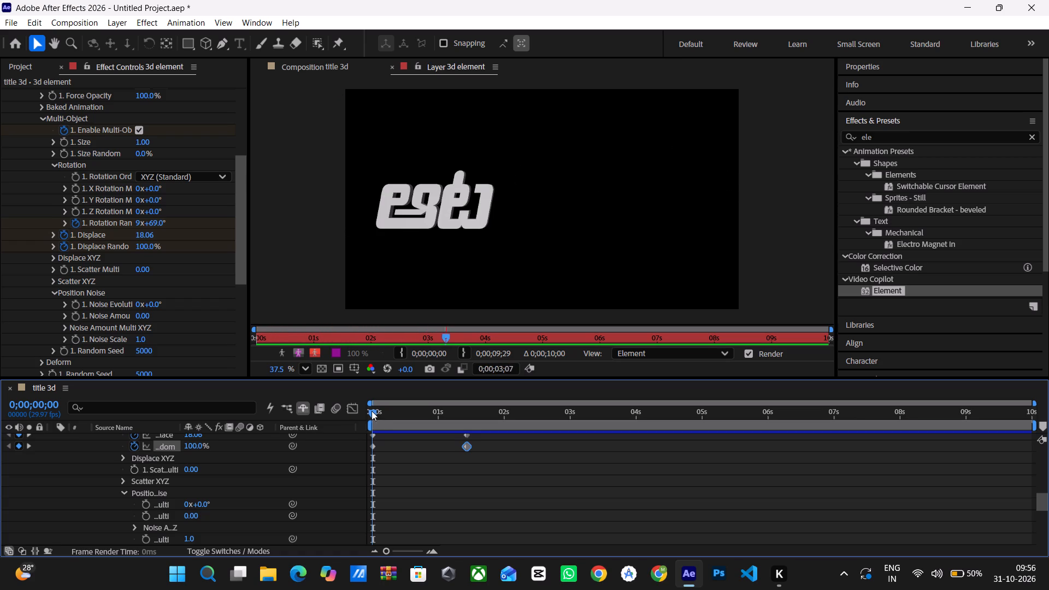
Park the current time at 0;00;01;13 and collapse the 3d element layer's expanded properties in the timeline.
left_click_drag(372, 410, 467, 424)
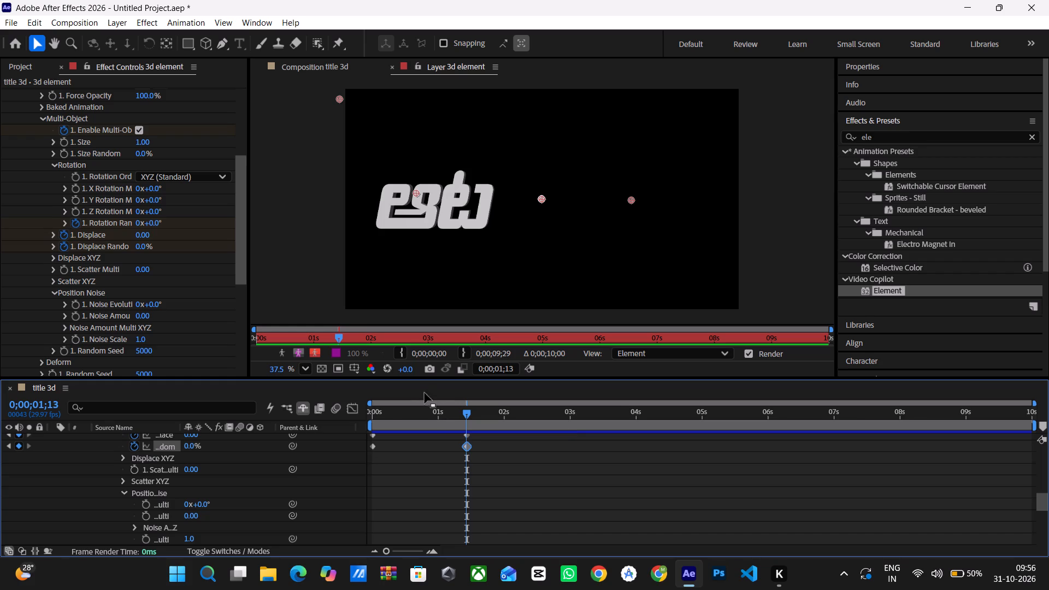
scroll(69, 481, "up", 8)
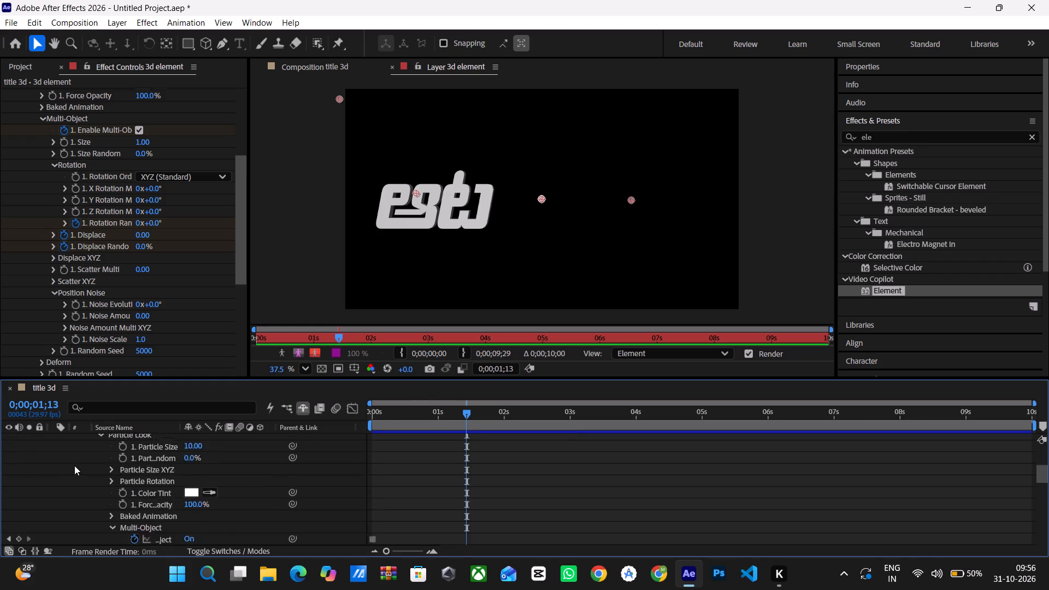
scroll(74, 465, "up", 7)
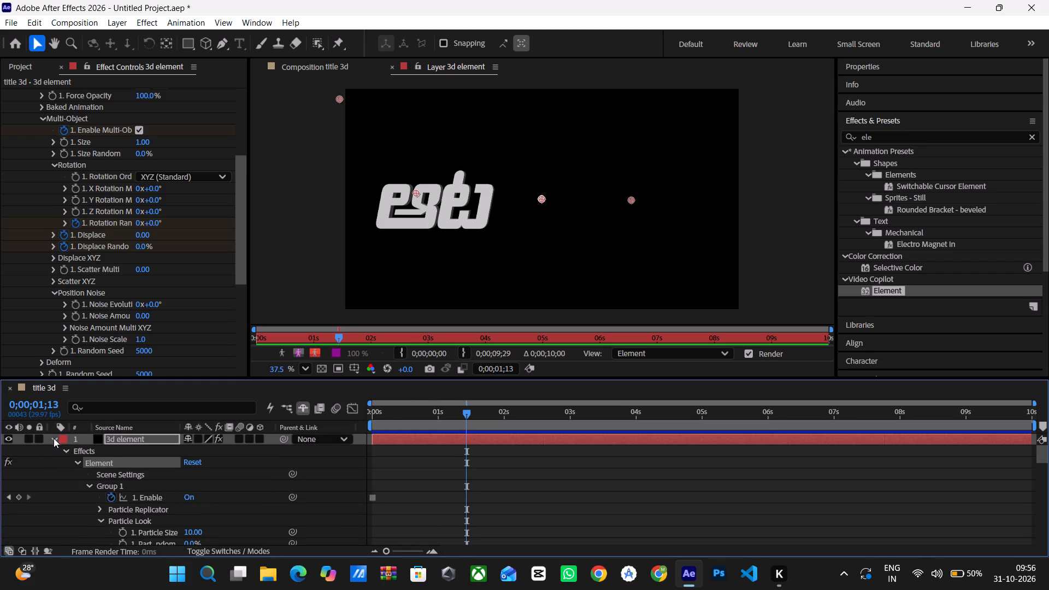
left_click(54, 438)
right_click(78, 474)
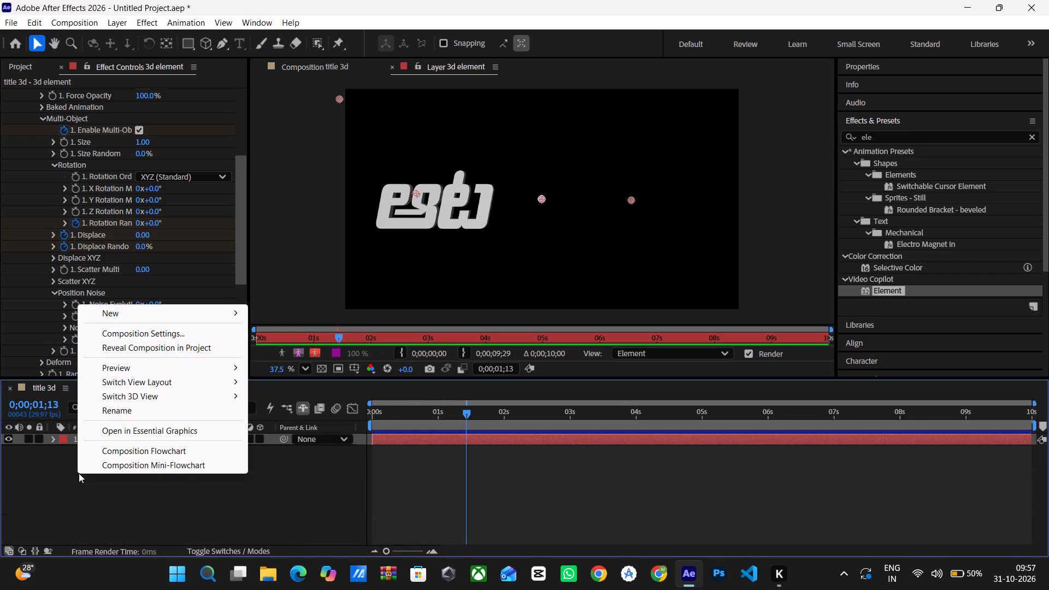
left_click(75, 501)
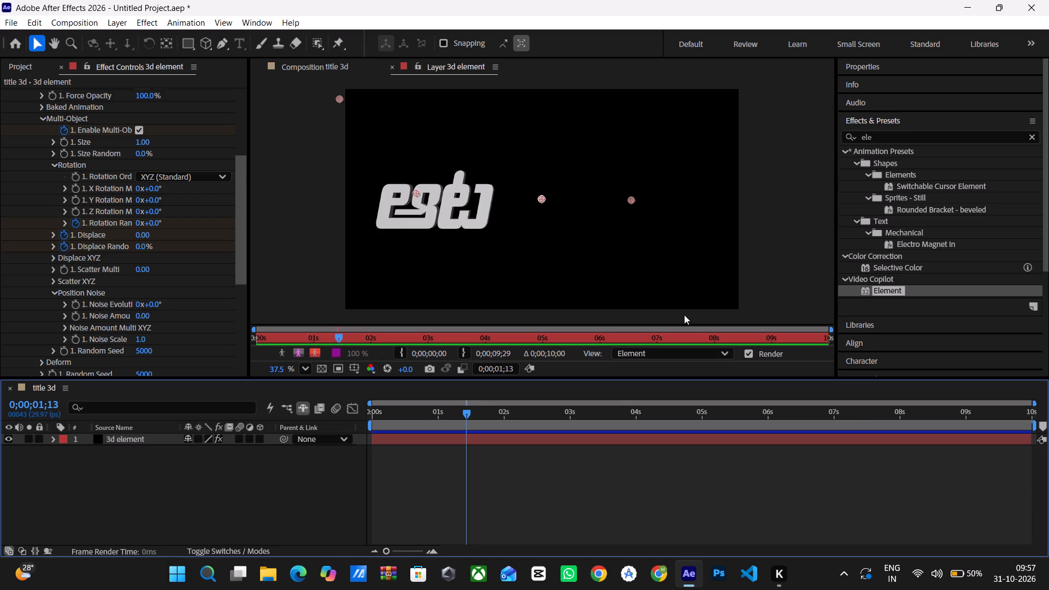